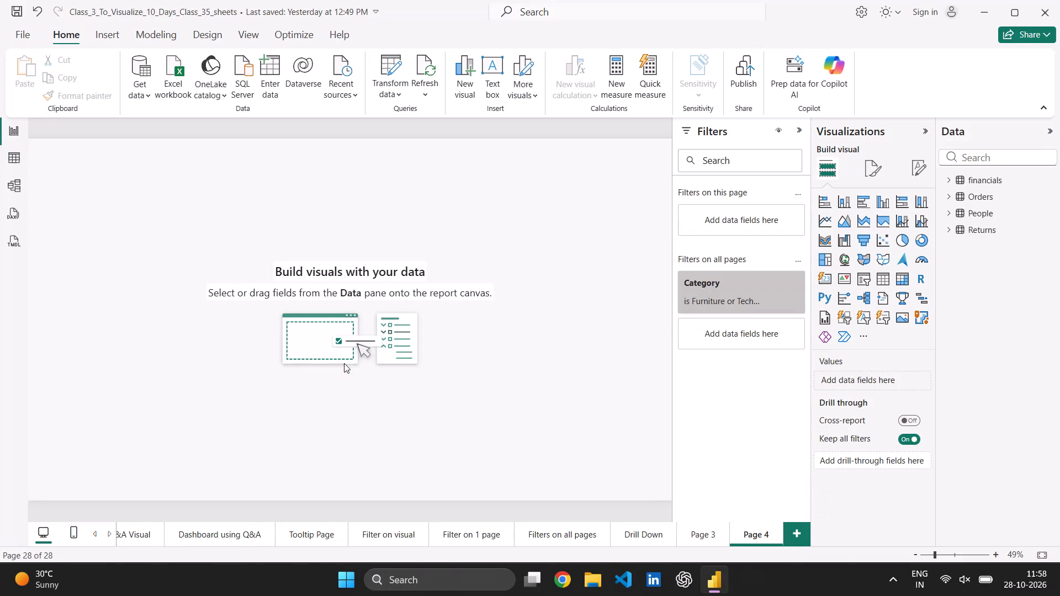
# Insert a stacked bar chart on the empty Page 4 and enlarge it to roughly a quarter of the canvas width.
pyautogui.click(205, 137)
pyautogui.click(828, 199)
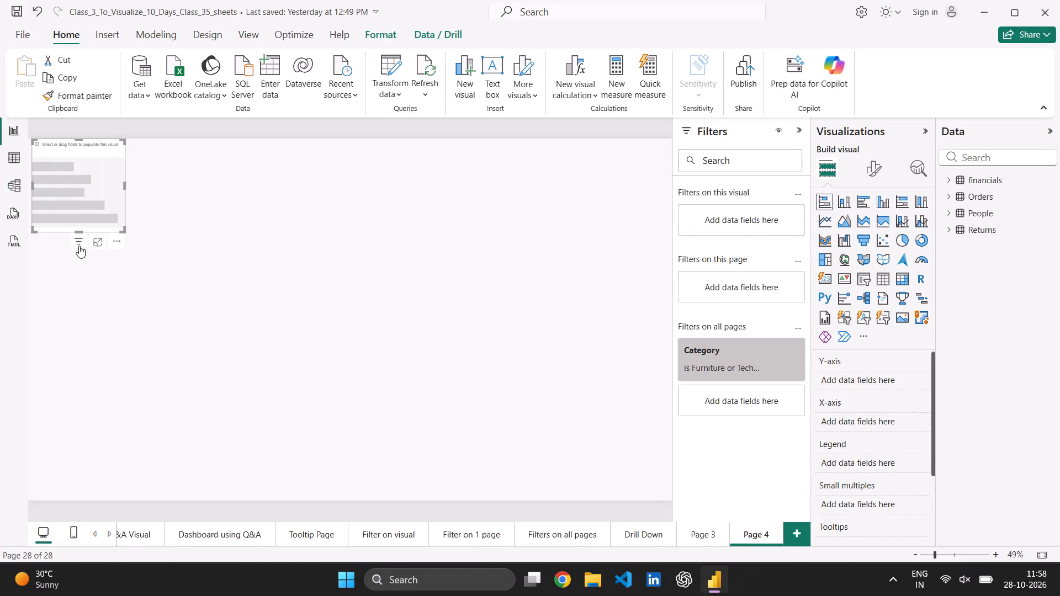
pyautogui.moveTo(124, 229); pyautogui.dragTo(201, 272)
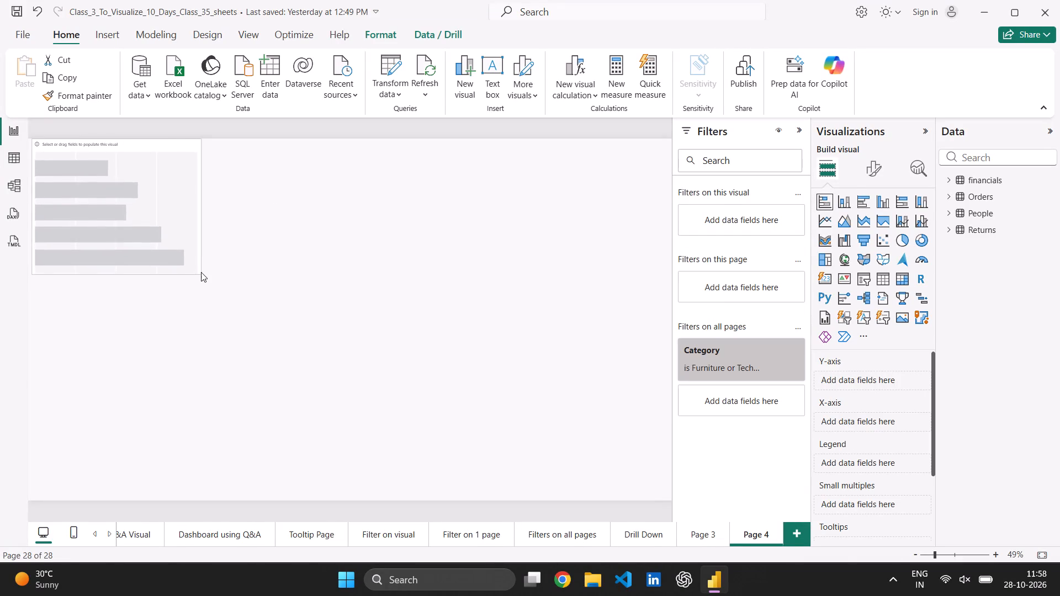
pyautogui.moveTo(201, 272); pyautogui.dragTo(213, 281)
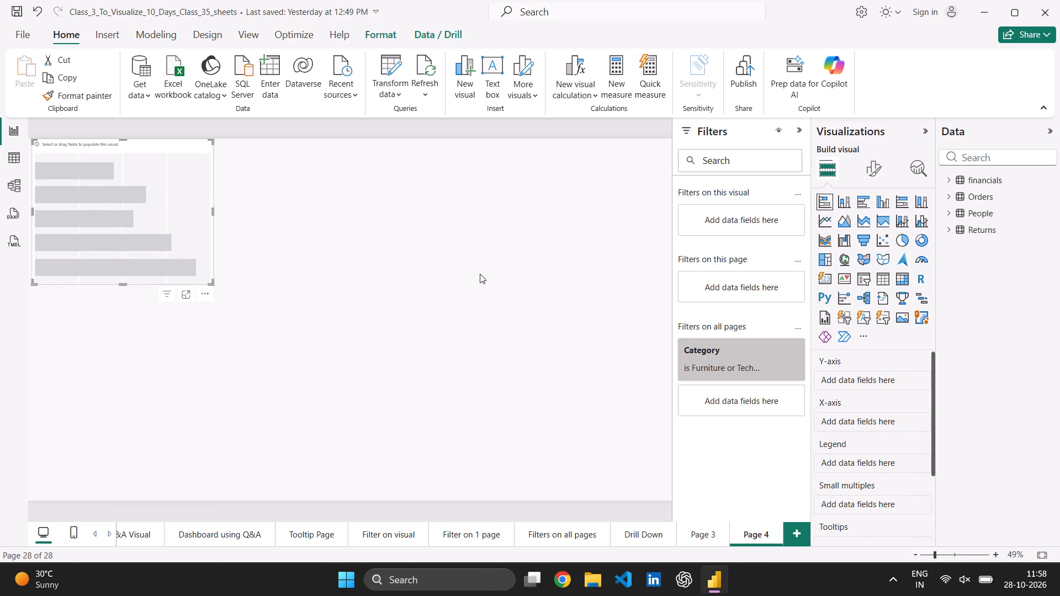
# Add the Category field from the Orders table to the empty stacked bar chart.
pyautogui.click(949, 198)
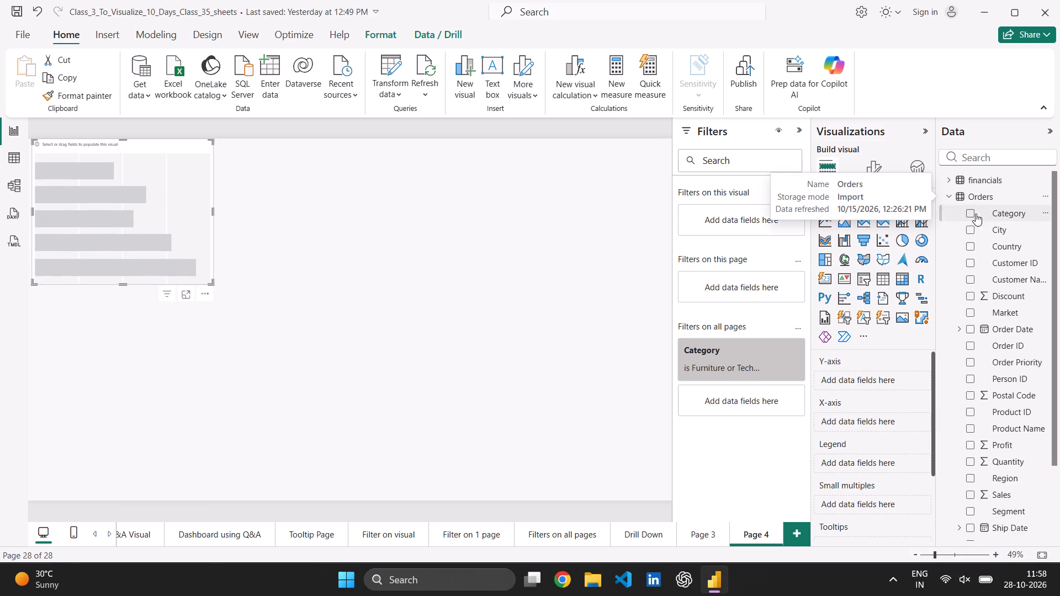
pyautogui.click(971, 210)
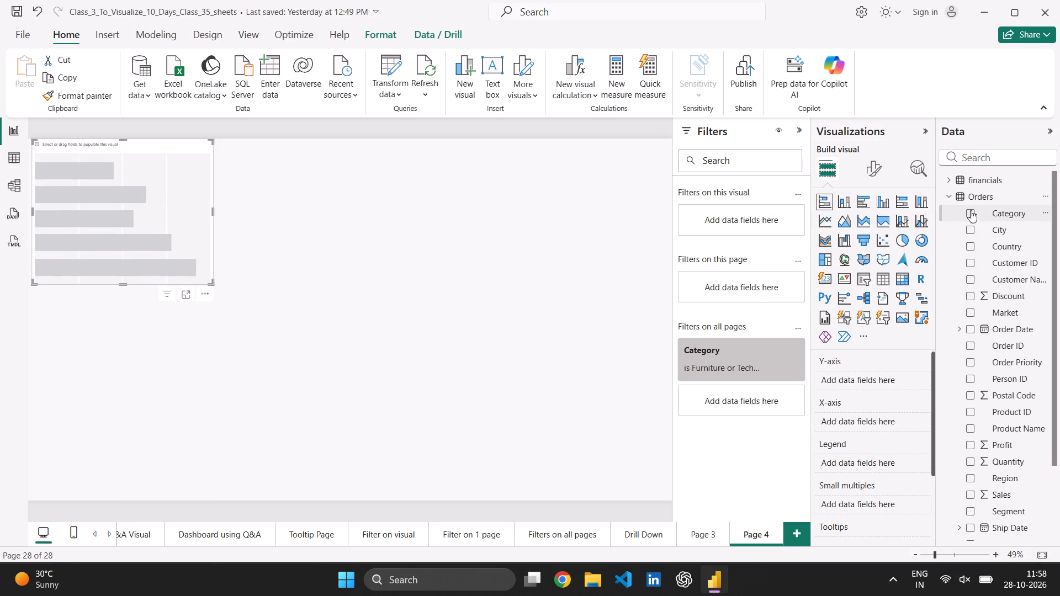
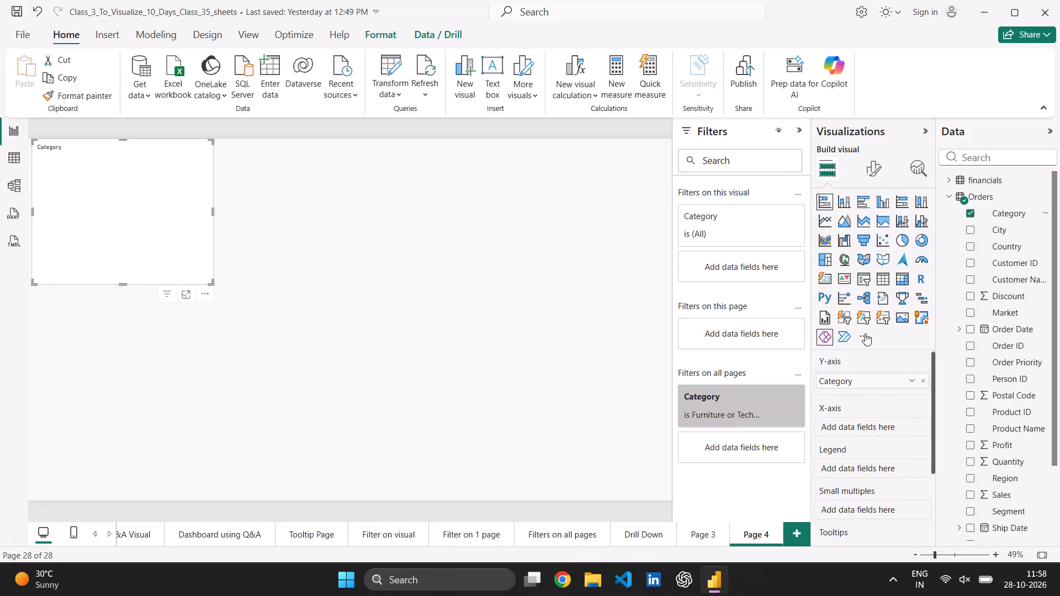
# Add the Profit field from the Orders table as the value of the Category stacked bar chart on Page 4.
pyautogui.click(973, 441)
# Add a new blank page to the report after Page 4.
pyautogui.moveTo(856, 569); pyautogui.dragTo(830, 547)
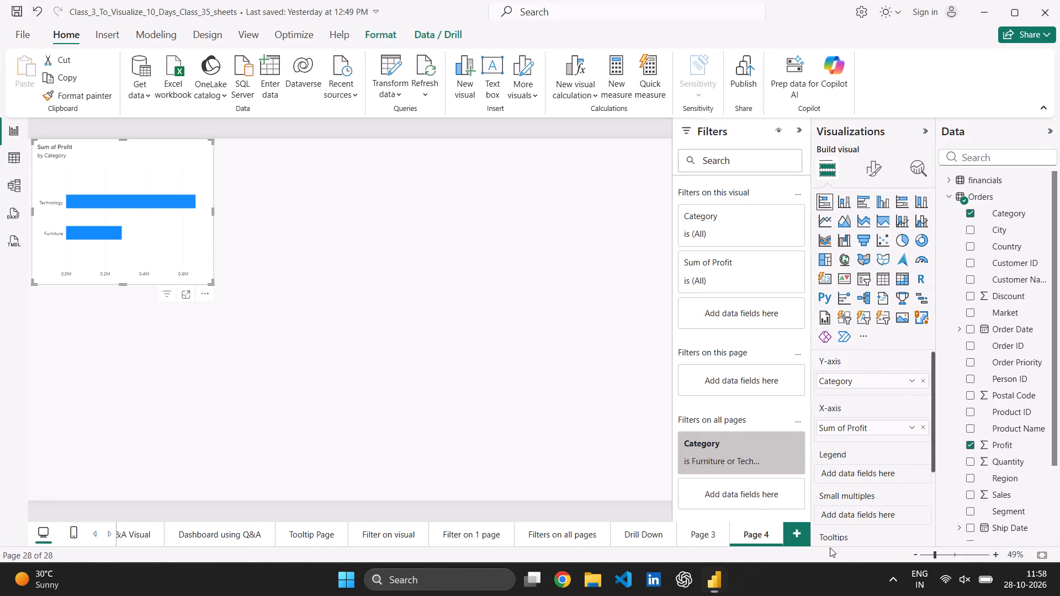
pyautogui.moveTo(830, 547); pyautogui.dragTo(805, 532)
pyautogui.click(805, 532)
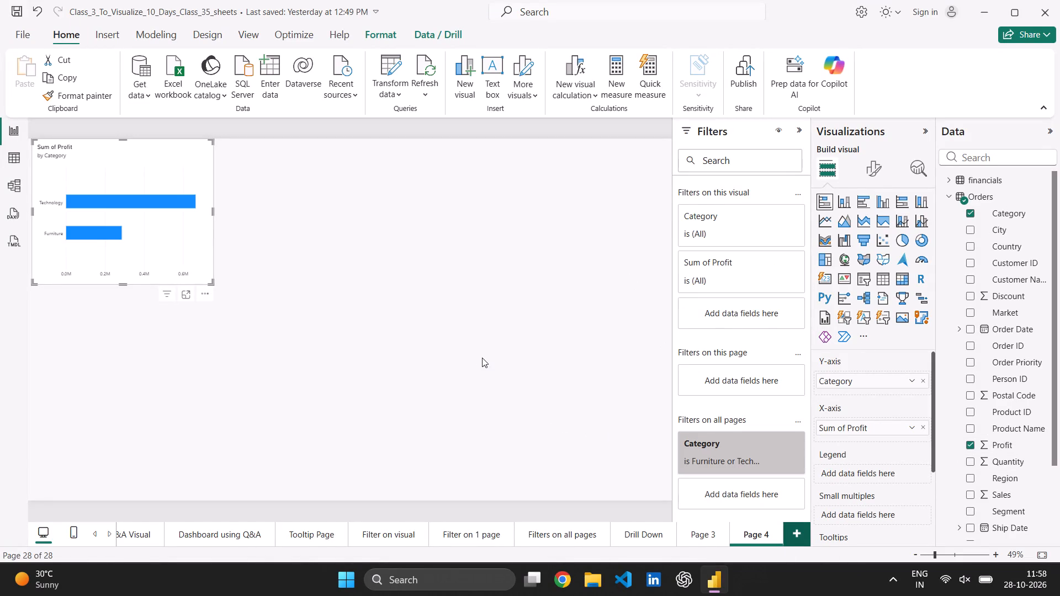
pyautogui.click(375, 269)
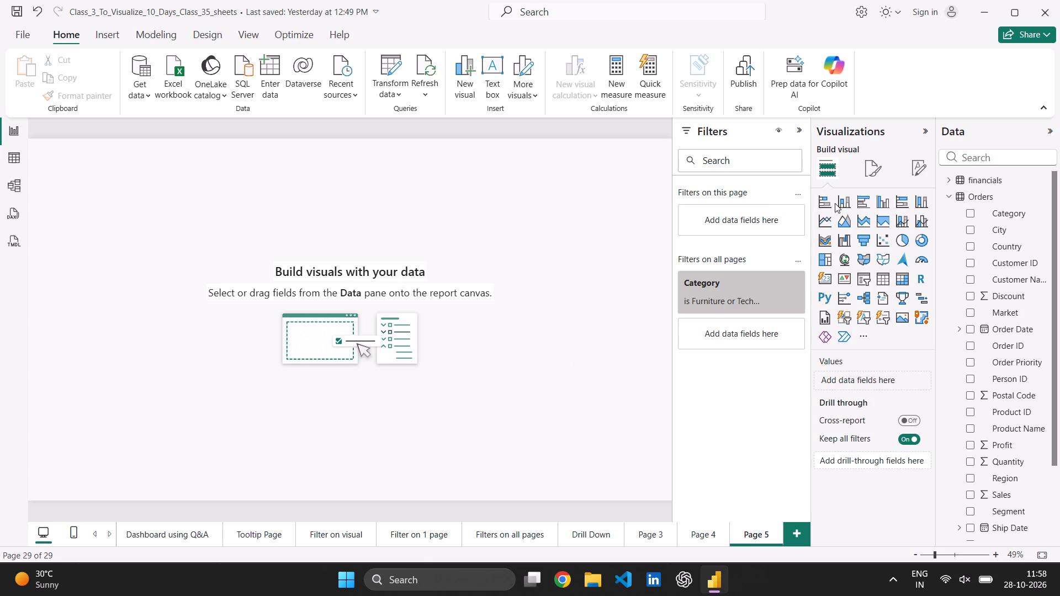
# Insert a stacked bar chart on the new empty page showing Sales by Category from the Orders table.
pyautogui.click(832, 203)
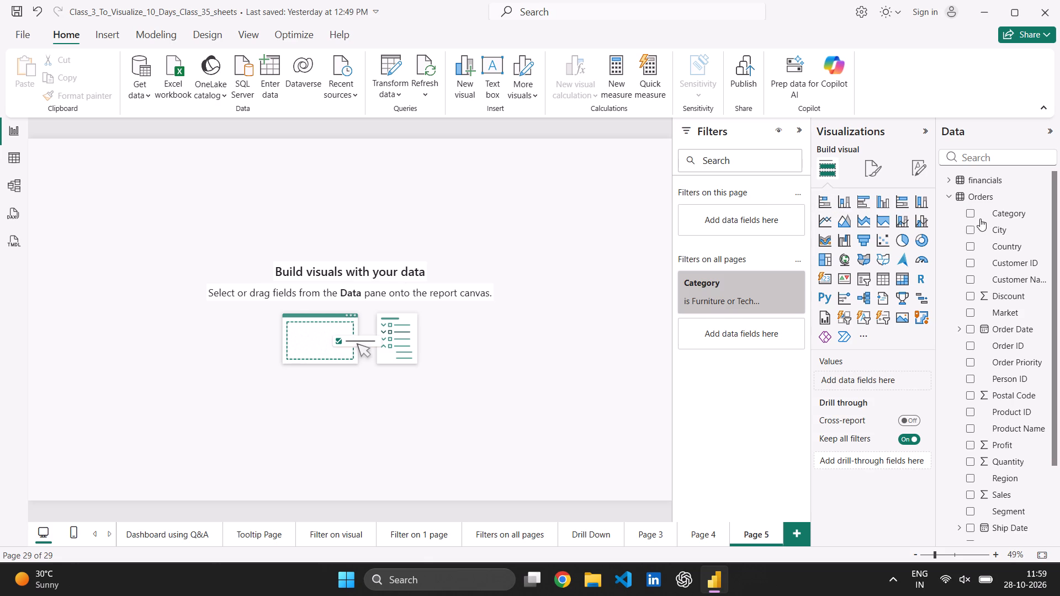
pyautogui.click(970, 210)
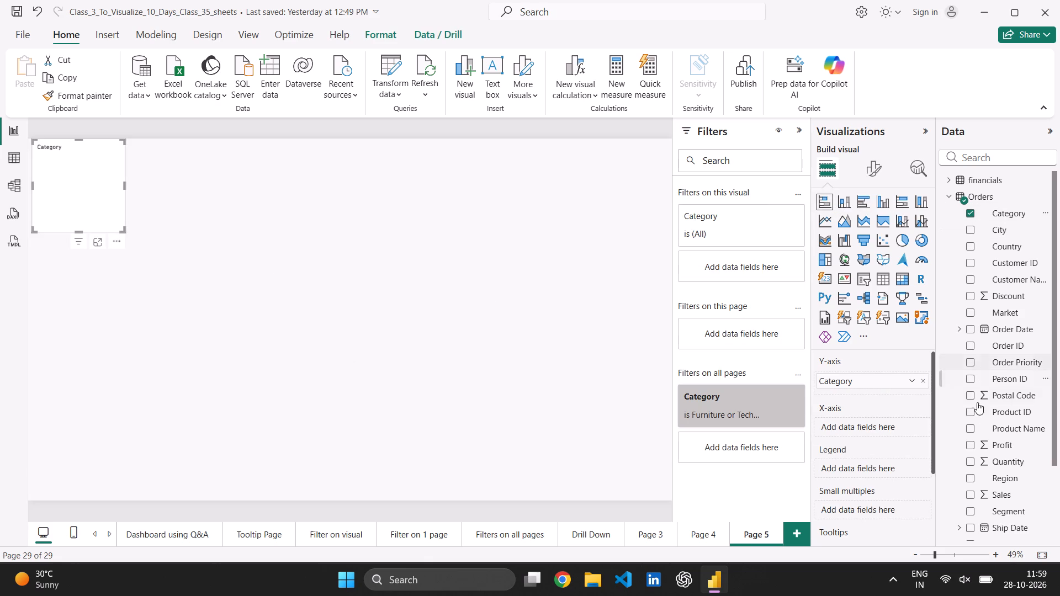
pyautogui.click(969, 492)
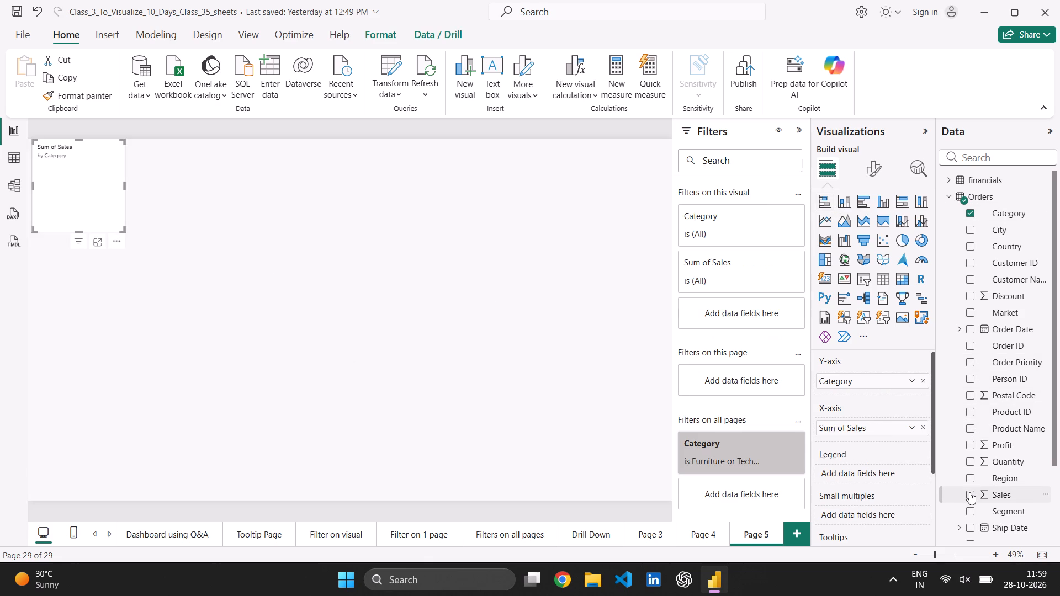
# Open the name of Page 5 for editing.
pyautogui.tripleClick(766, 538)
pyautogui.click(766, 538)
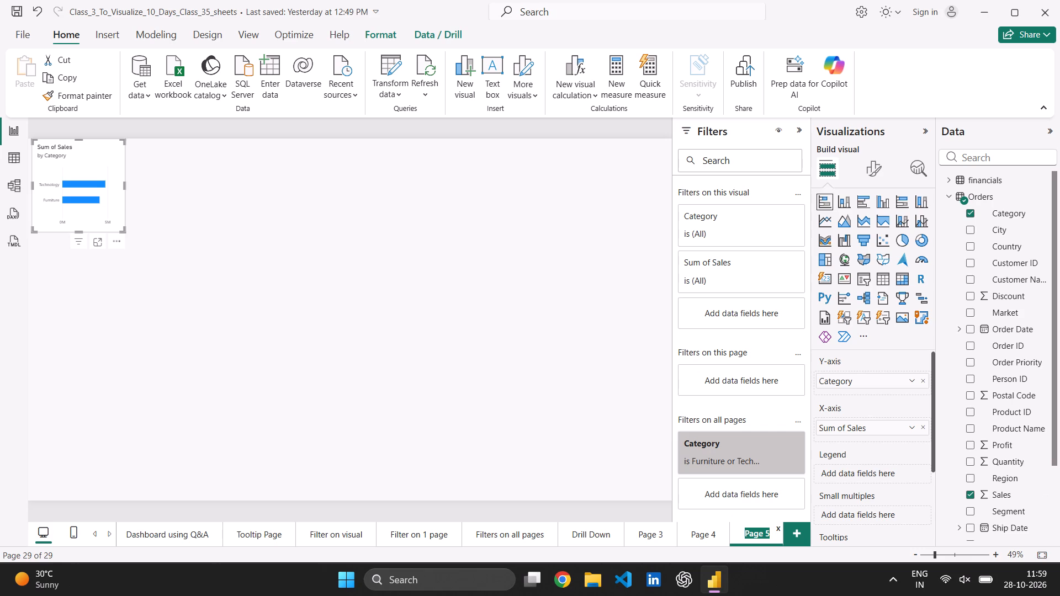
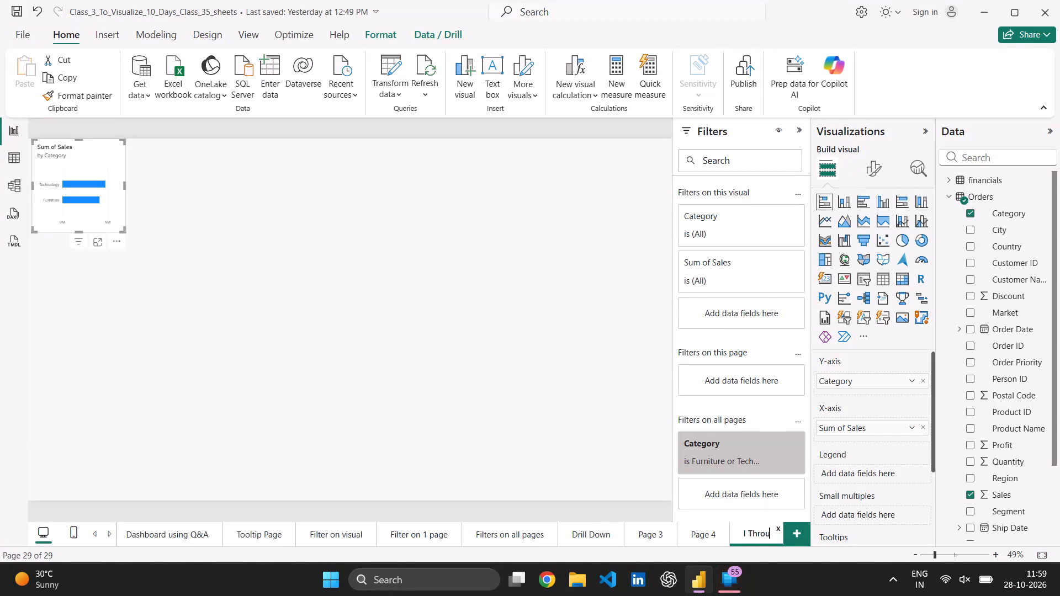
# Finish renaming the new page as Drill Through.
pyautogui.press('Return')
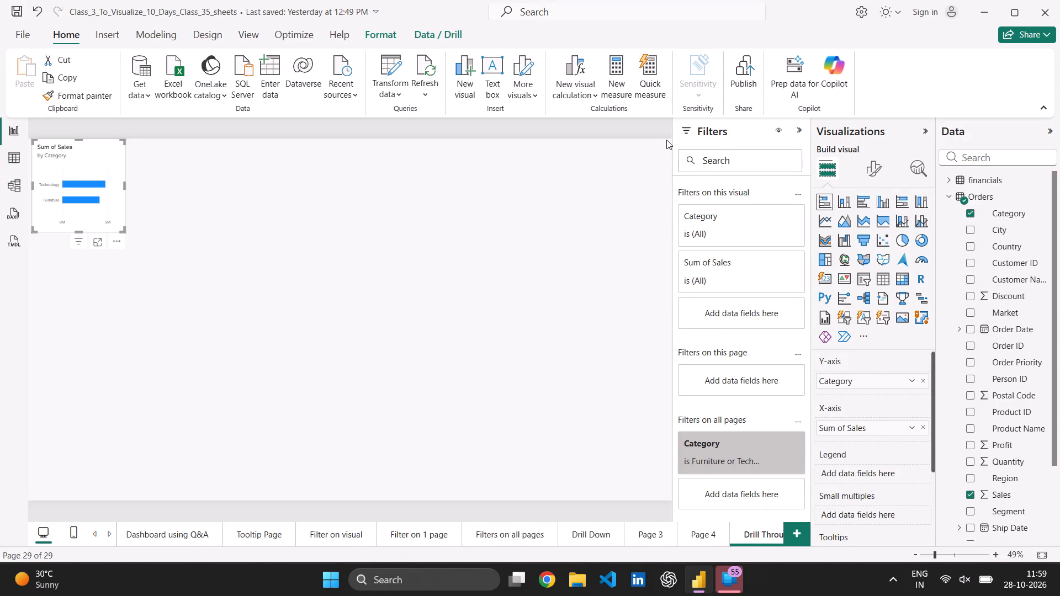
# Turn on data labels for the Sales by Category bar chart.
pyautogui.click(868, 167)
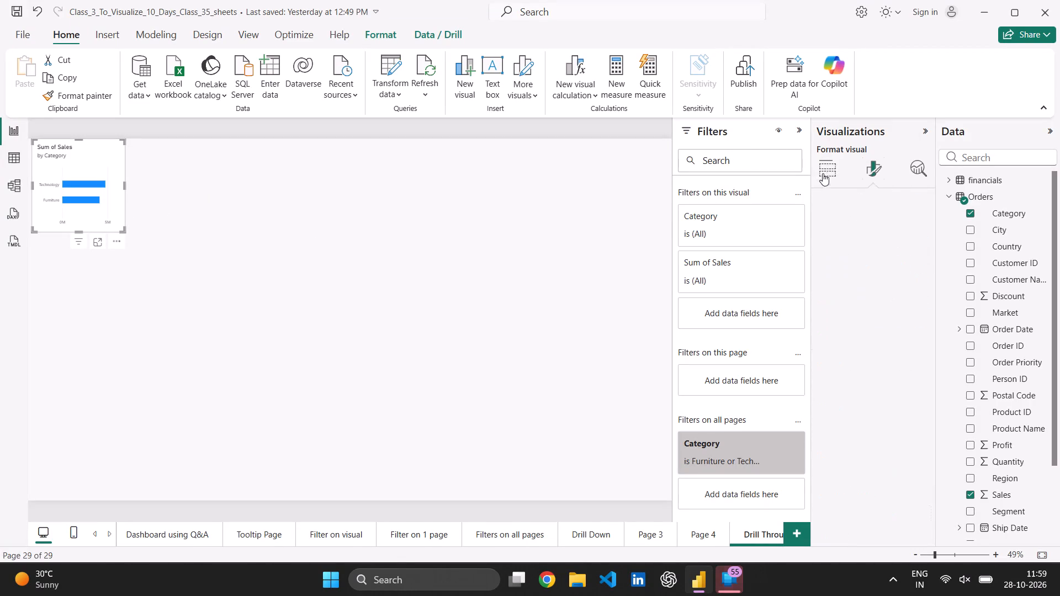
pyautogui.click(838, 171)
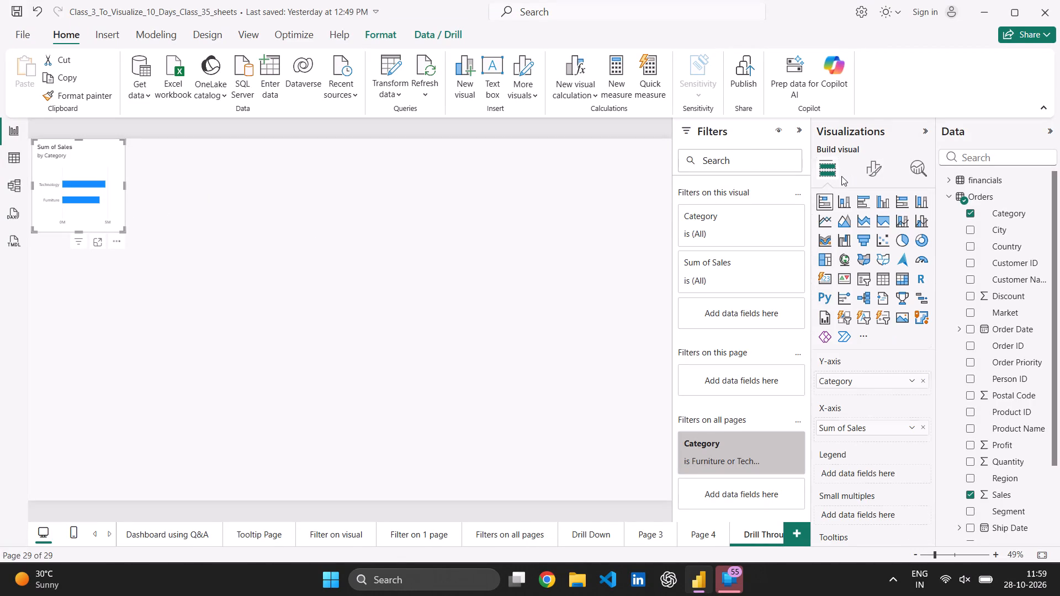
pyautogui.scroll(-2, 868, 257)
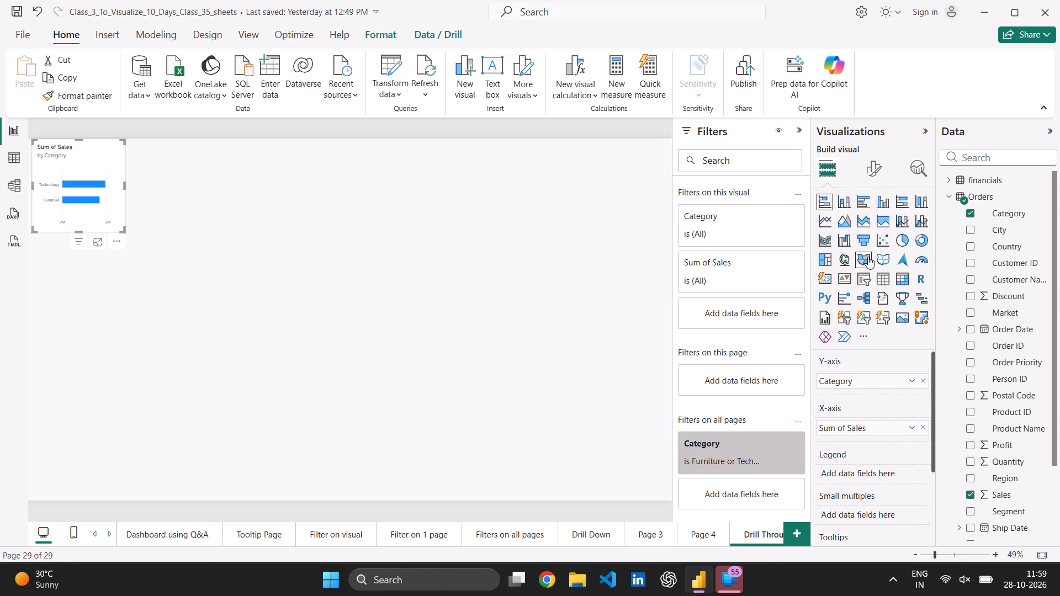
pyautogui.click(871, 171)
pyautogui.scroll(-3, 893, 336)
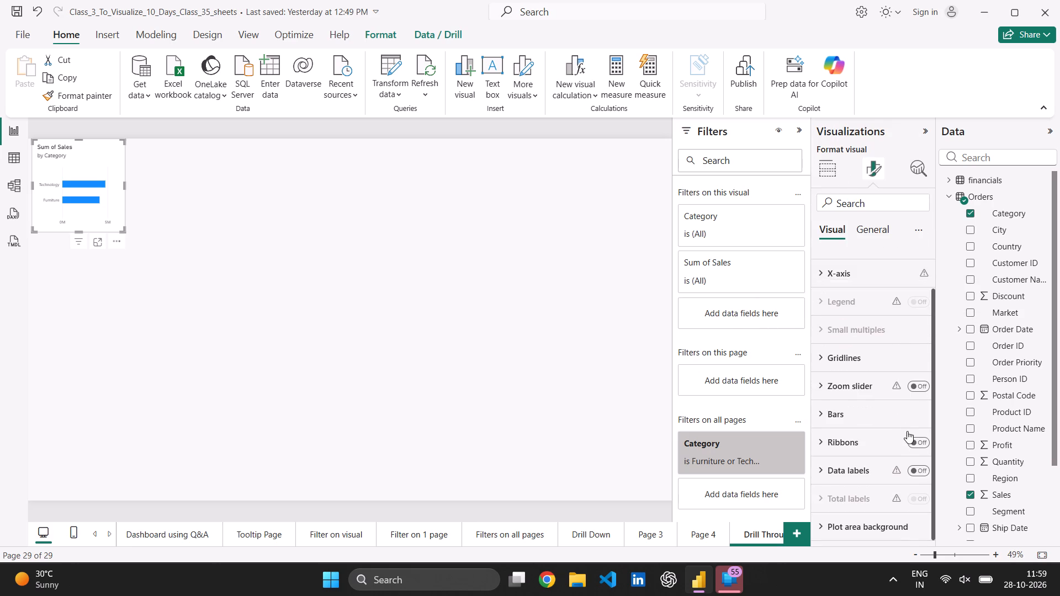
pyautogui.click(918, 467)
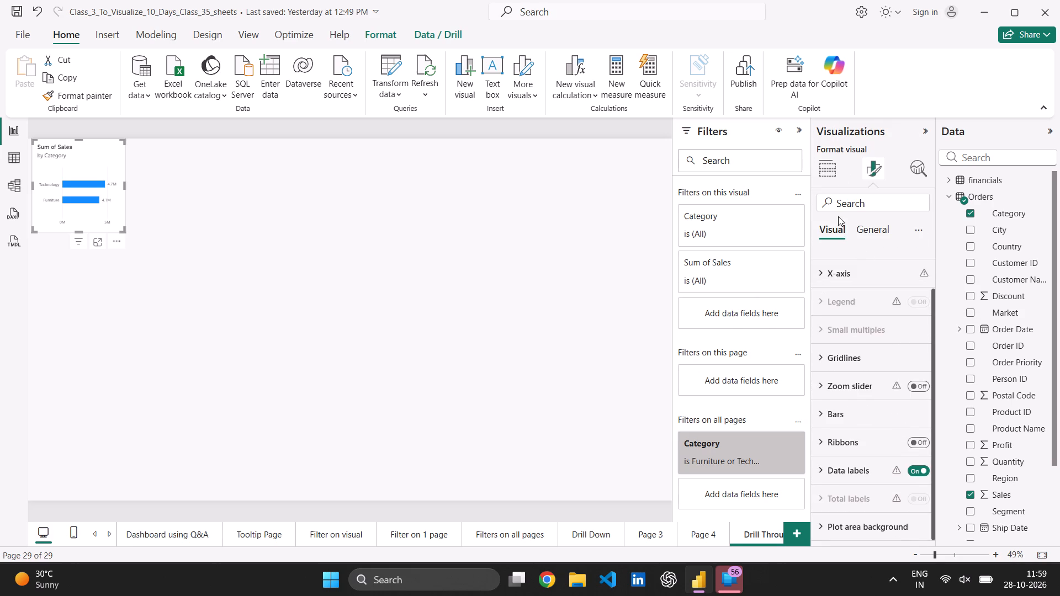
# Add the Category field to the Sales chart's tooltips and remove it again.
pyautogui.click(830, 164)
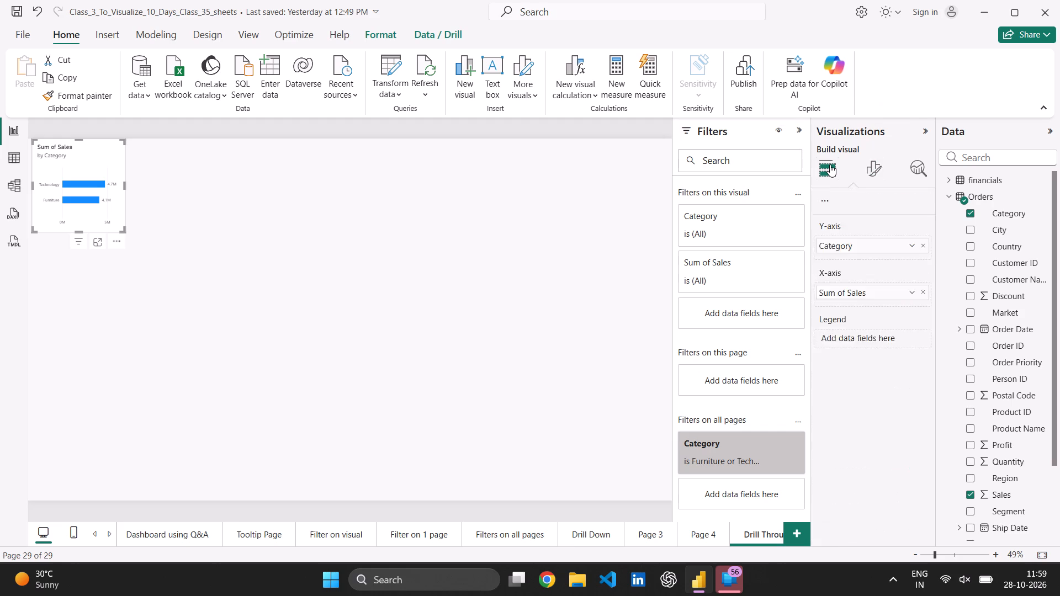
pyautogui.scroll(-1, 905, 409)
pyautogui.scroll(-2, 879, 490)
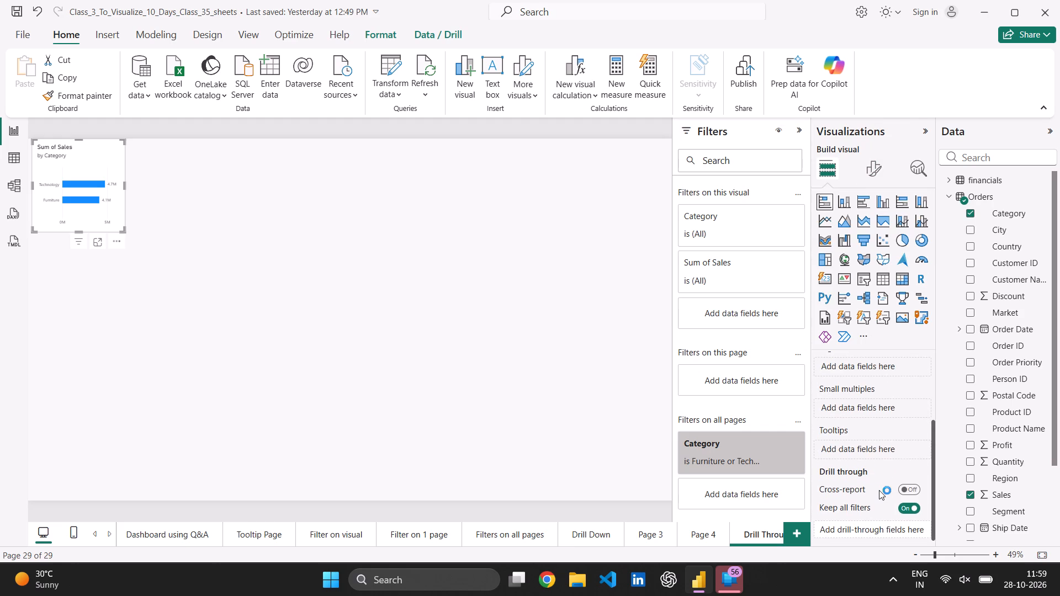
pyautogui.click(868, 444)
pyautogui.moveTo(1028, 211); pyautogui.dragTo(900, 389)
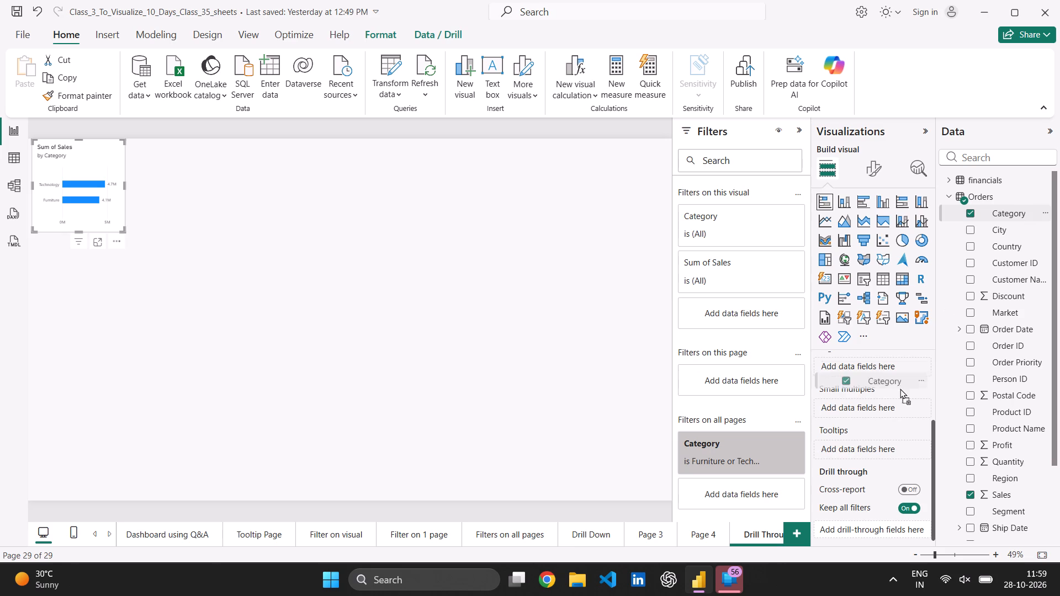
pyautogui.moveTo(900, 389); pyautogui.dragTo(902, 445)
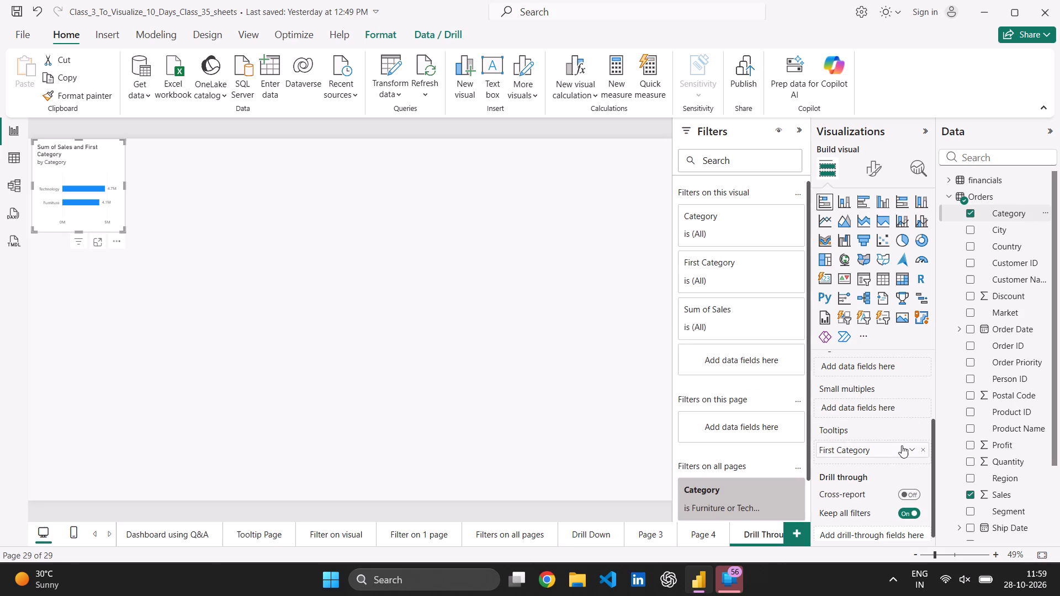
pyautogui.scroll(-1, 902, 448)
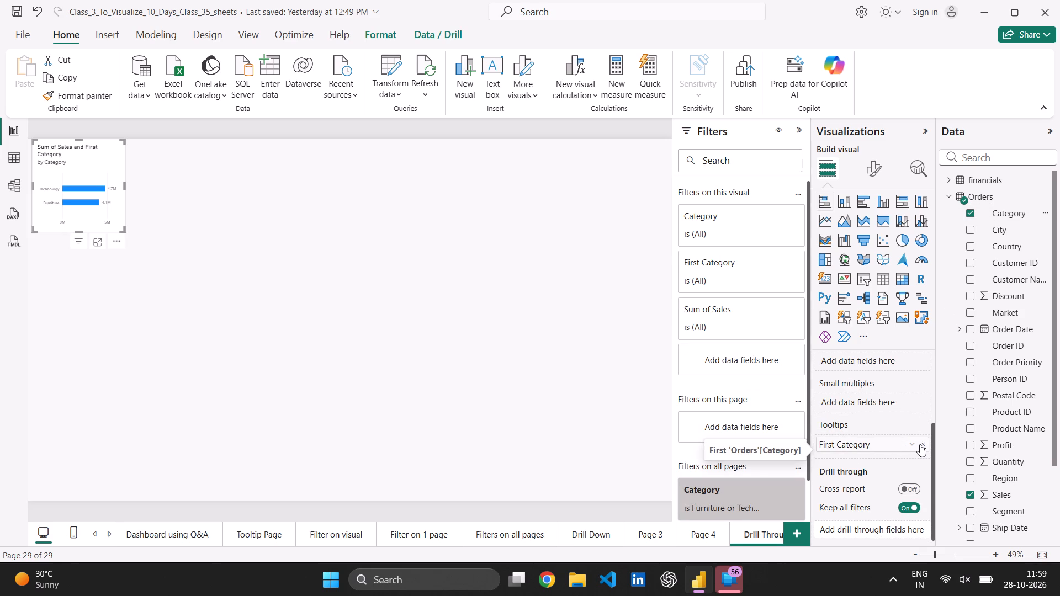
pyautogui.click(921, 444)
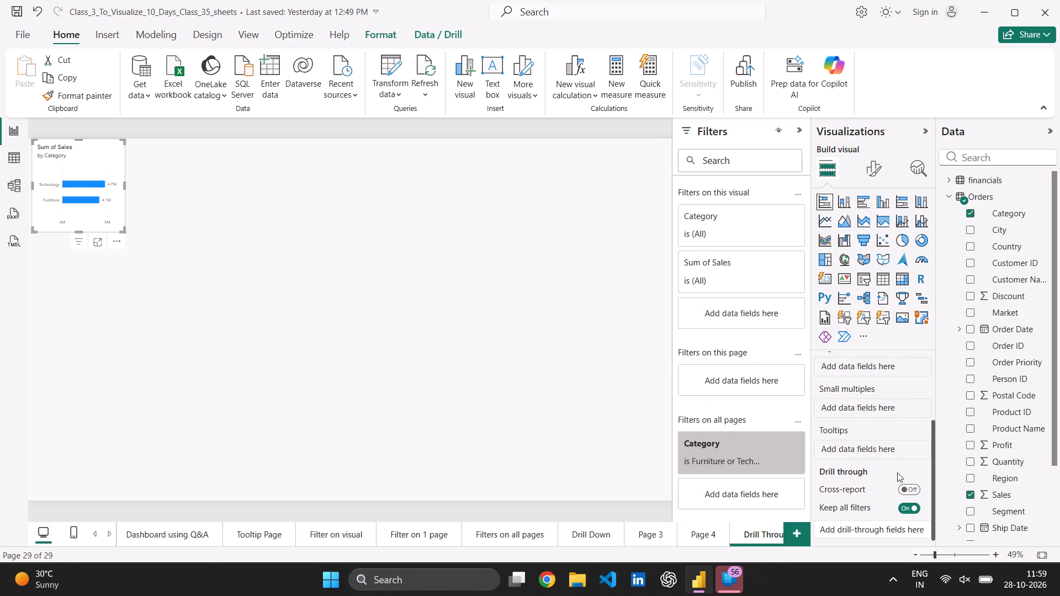
# Add the Category field from the Orders table as the page's drill-through field.
pyautogui.click(894, 528)
pyautogui.click(1020, 212)
pyautogui.moveTo(1008, 215); pyautogui.dragTo(883, 531)
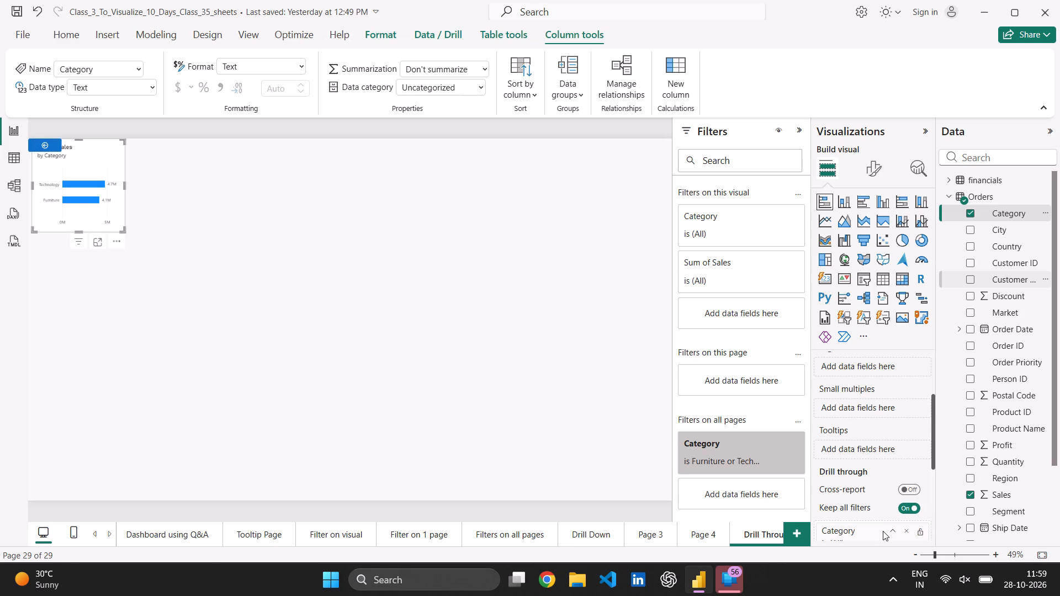
pyautogui.scroll(-2, 883, 495)
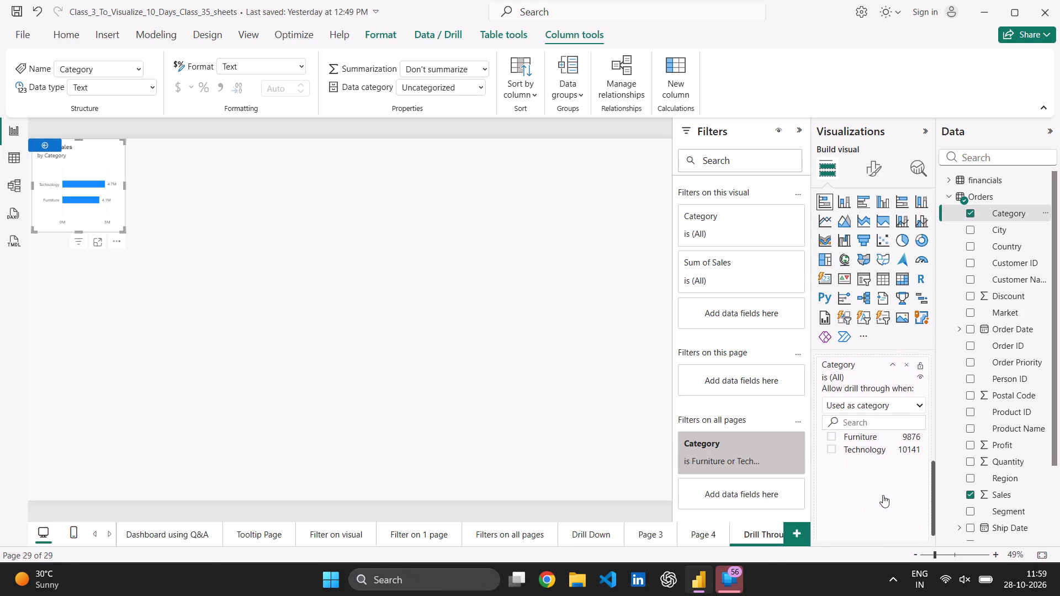
pyautogui.scroll(1, 883, 495)
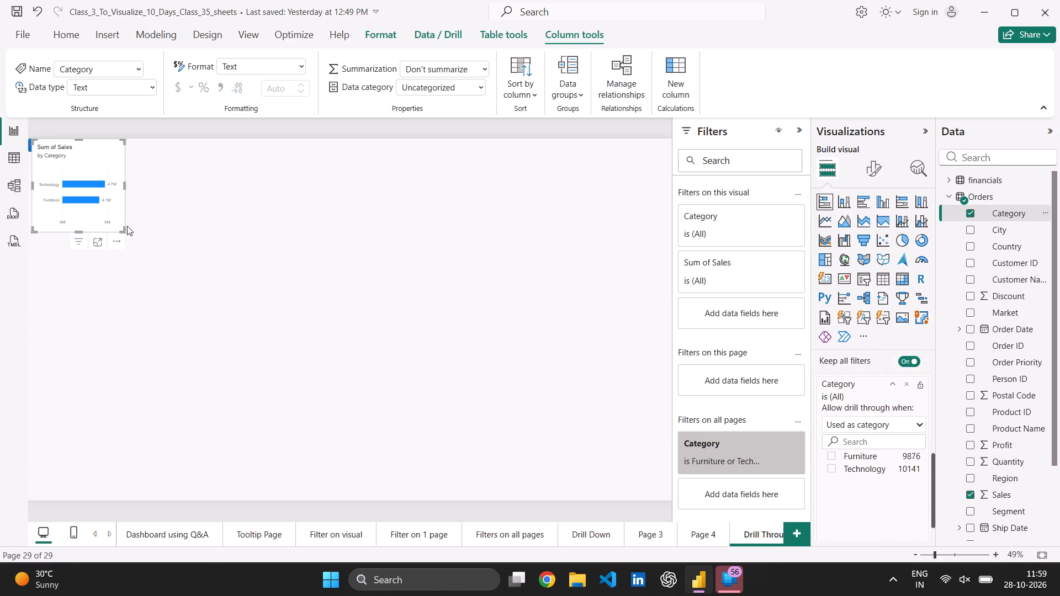
# Enlarge the Sales by Category chart to about half the page's width and half its height.
pyautogui.moveTo(124, 228); pyautogui.dragTo(330, 342)
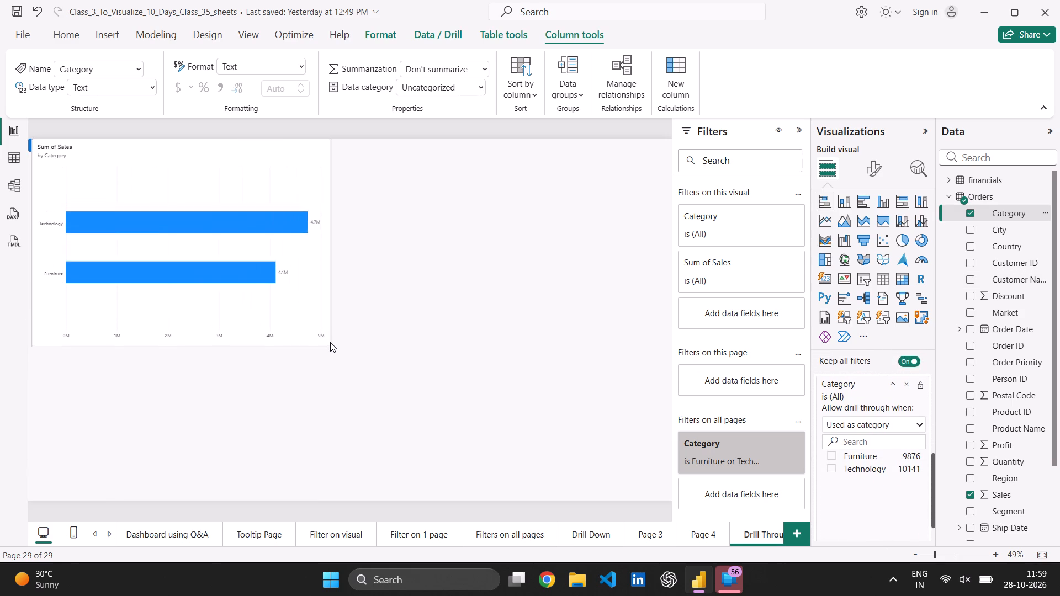
pyautogui.moveTo(330, 342); pyautogui.dragTo(352, 319)
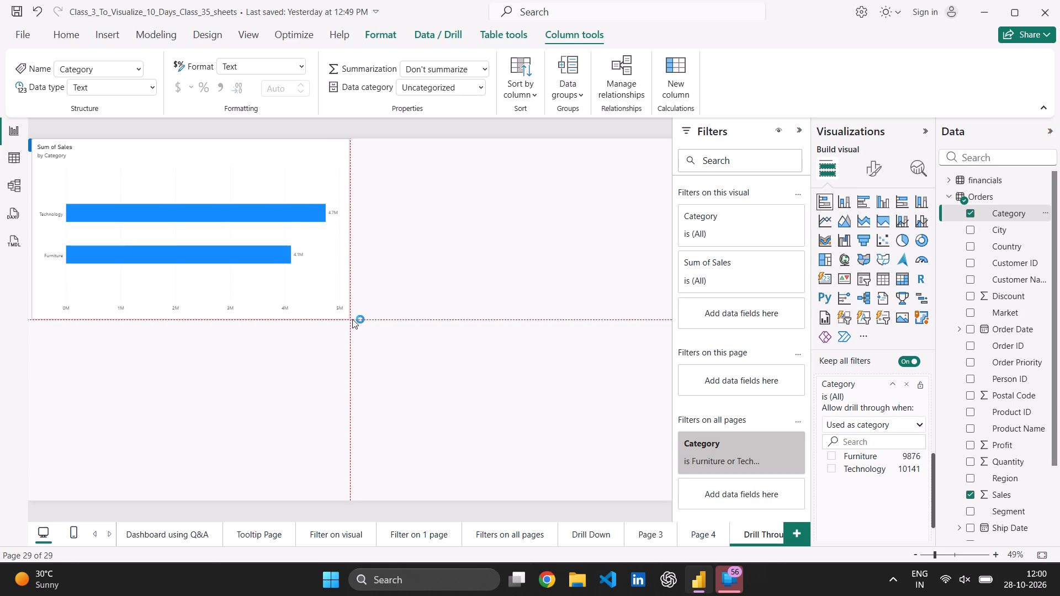
pyautogui.moveTo(352, 319); pyautogui.dragTo(353, 319)
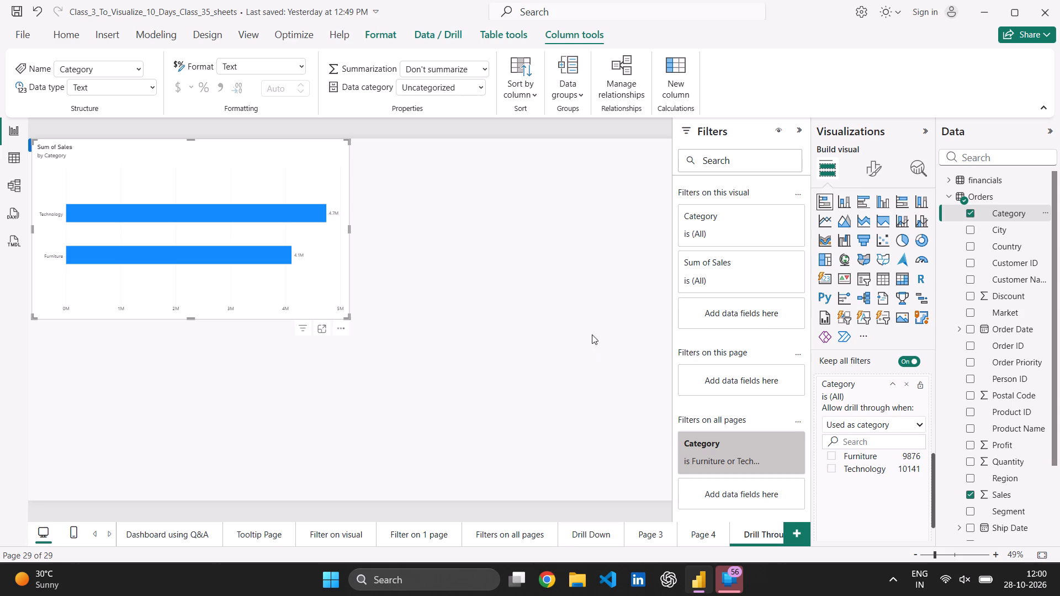
pyautogui.moveTo(562, 322); pyautogui.dragTo(567, 361)
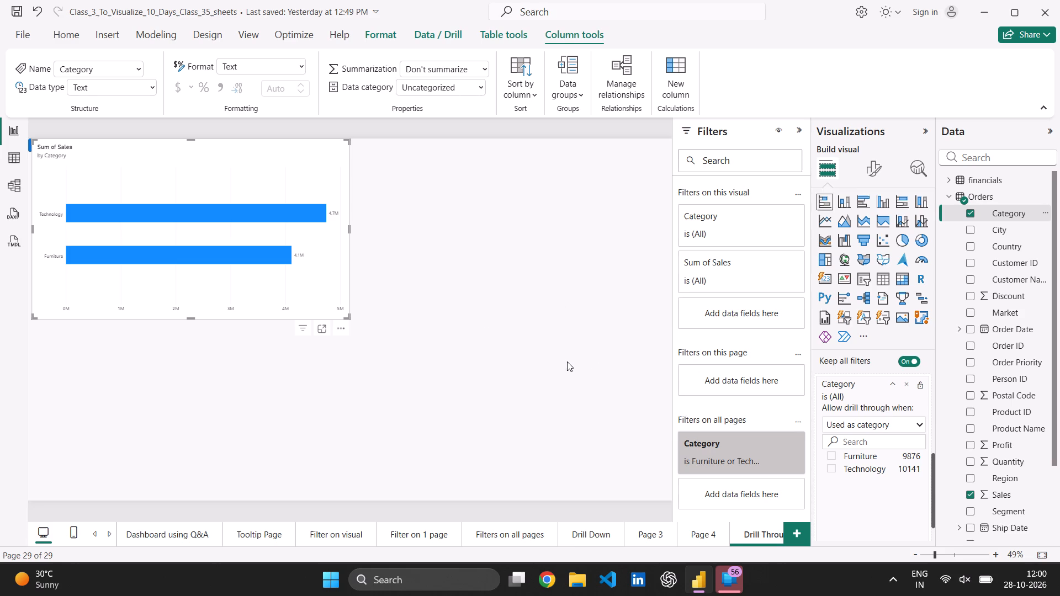
pyautogui.click(567, 361)
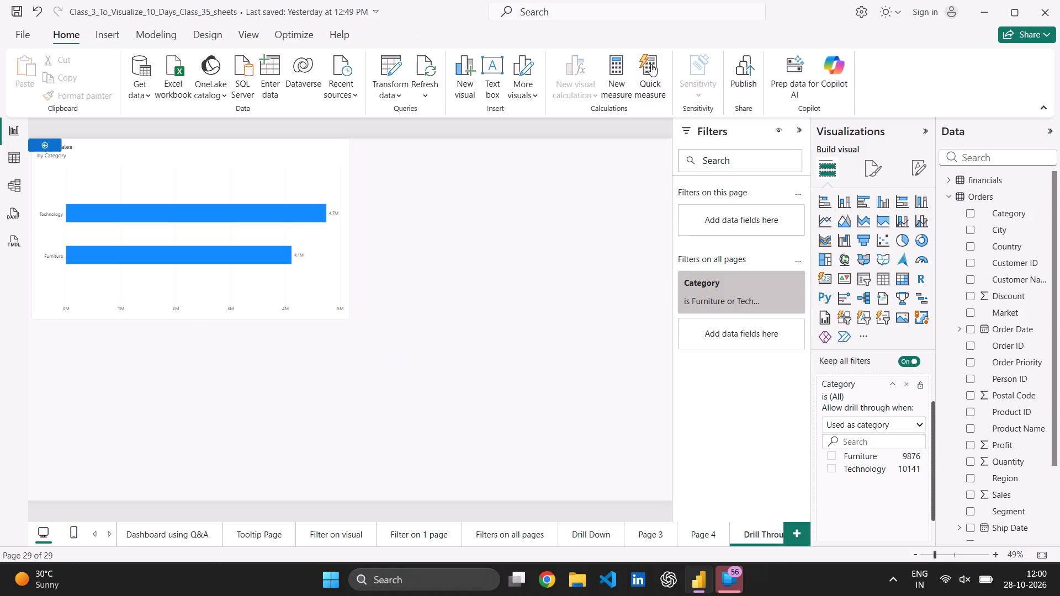
# Insert a wide, shallow text box at the bottom of the page reading "To have the detailed analysis on another sheet".
pyautogui.click(499, 79)
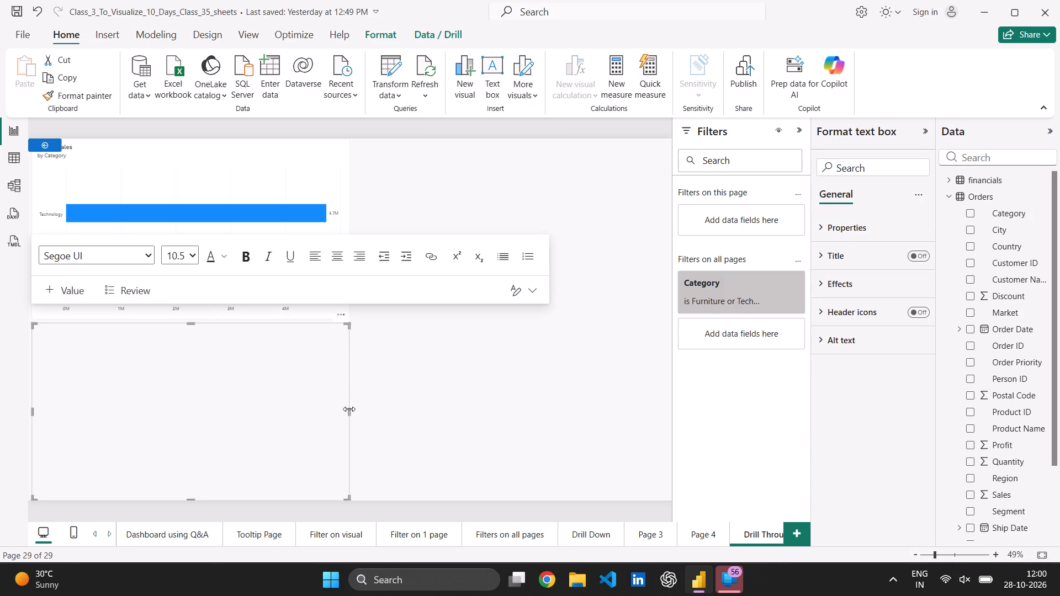
pyautogui.moveTo(349, 412); pyautogui.dragTo(446, 389)
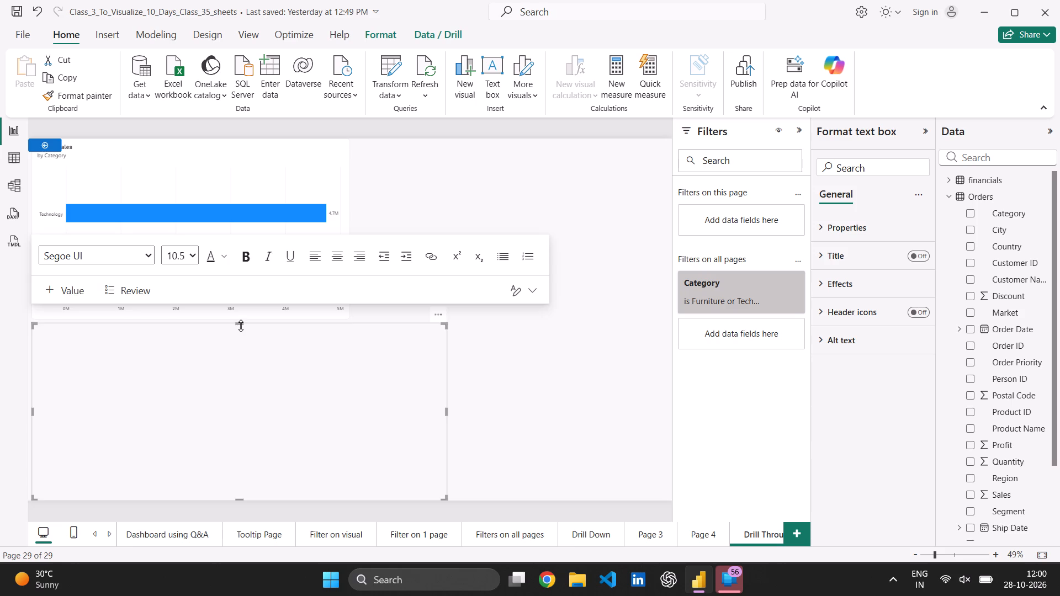
pyautogui.moveTo(241, 326); pyautogui.dragTo(252, 444)
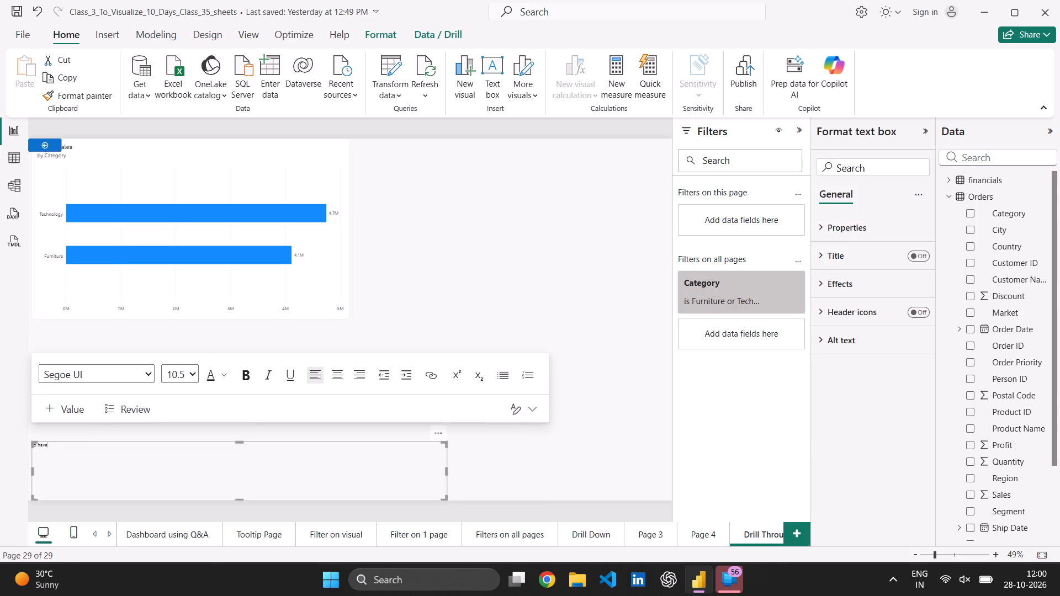
pyautogui.write('e detailed analysis on another p')
pyautogui.press('BackSpace')
pyautogui.write('sheet')
pyautogui.press('space')
pyautogui.press('Return')
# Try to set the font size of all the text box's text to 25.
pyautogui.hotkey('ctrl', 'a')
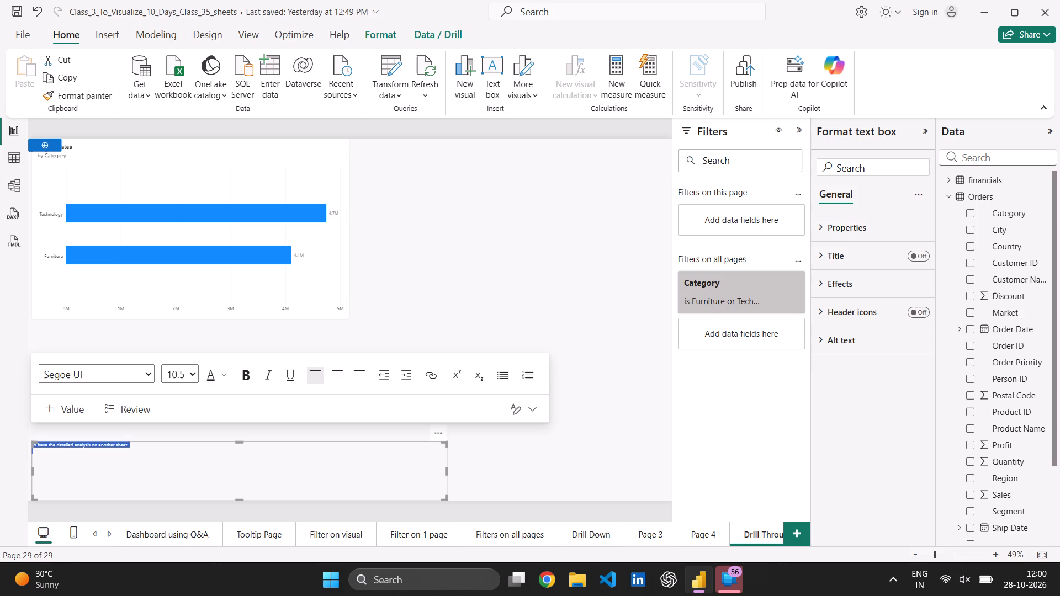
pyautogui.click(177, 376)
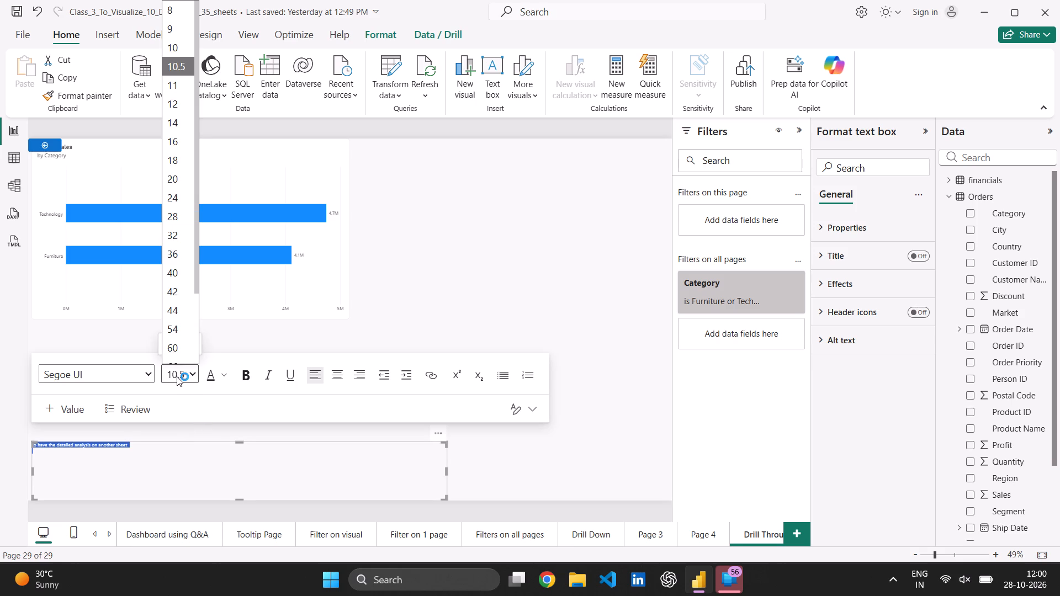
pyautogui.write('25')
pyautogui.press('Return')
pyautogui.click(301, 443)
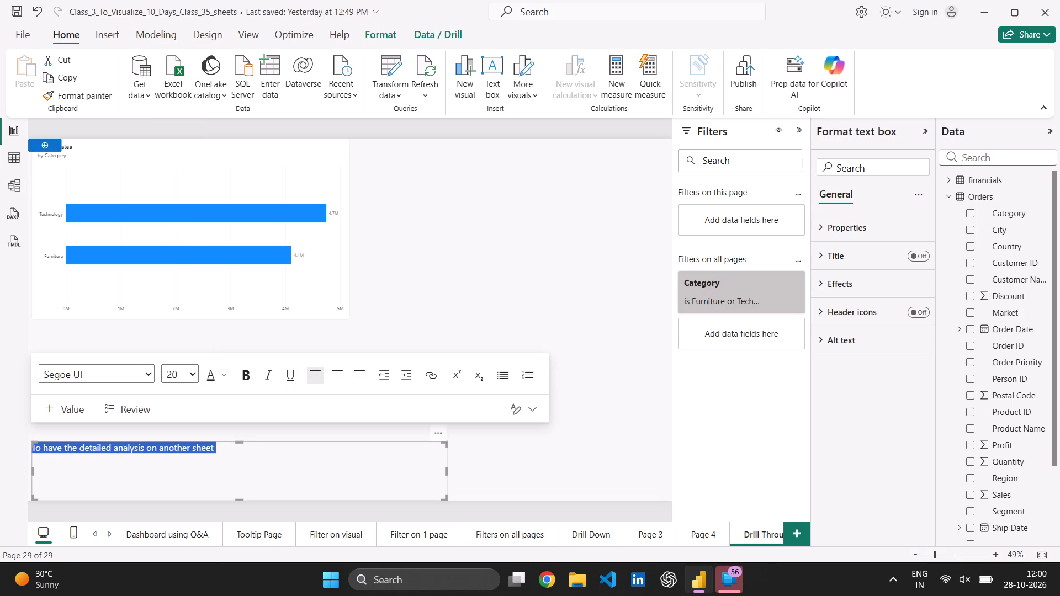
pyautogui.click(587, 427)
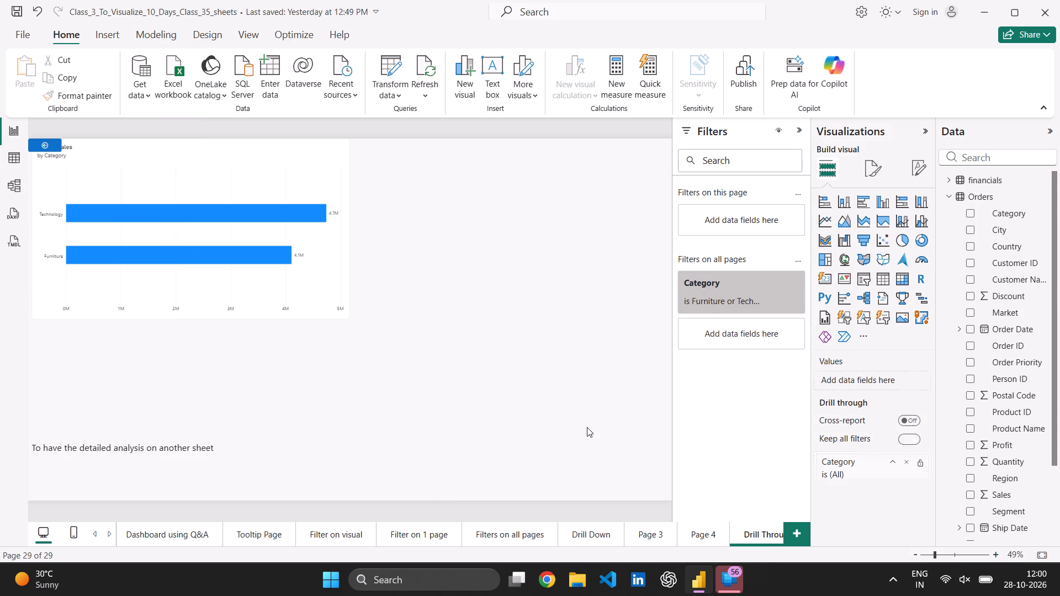
# Set the font size of the text box's sentence to 42.
pyautogui.click(185, 450)
pyautogui.tripleClick(202, 448)
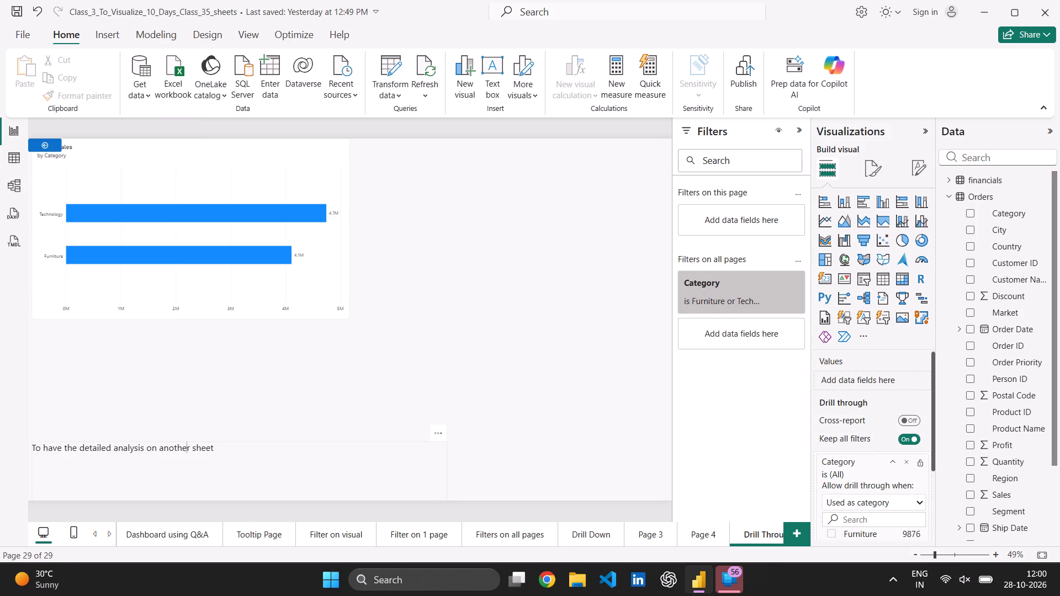
pyautogui.click(194, 372)
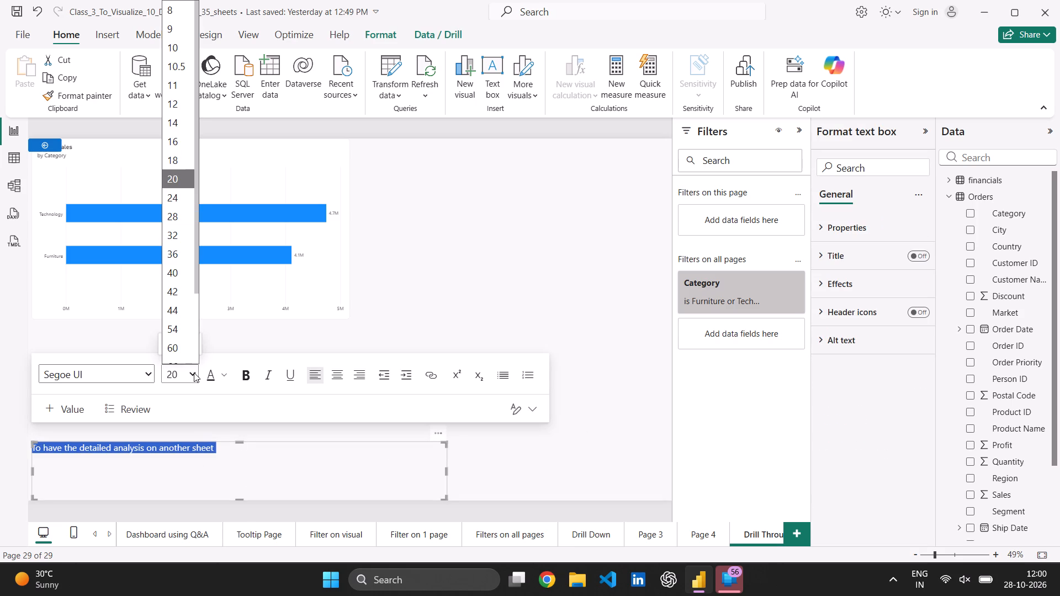
pyautogui.click(176, 286)
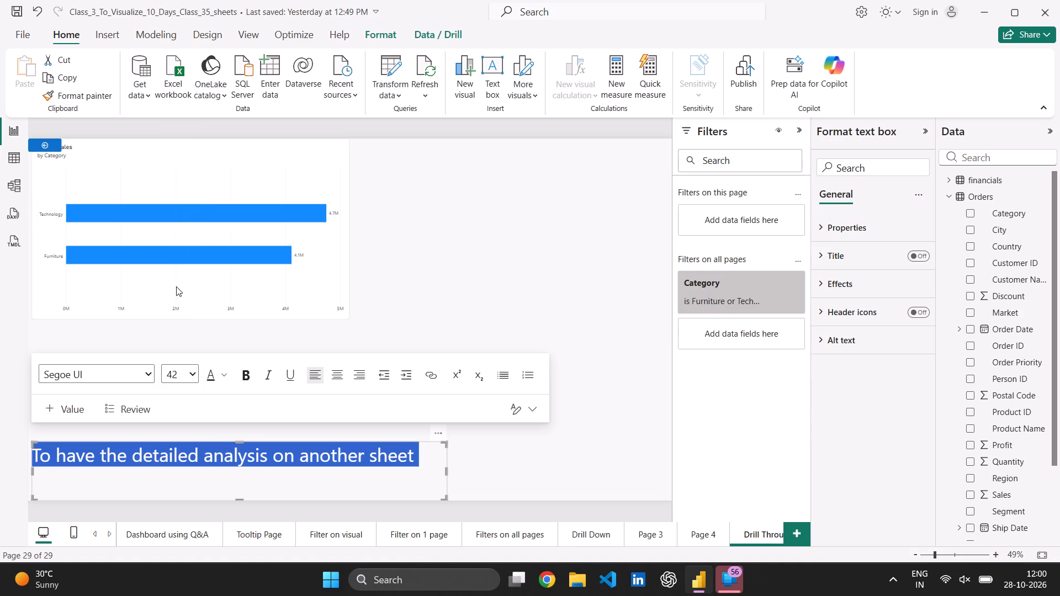
pyautogui.click(504, 462)
# Examine the actions offered for the Technology bar in the Sales by Category chart and the page's Category drill-through settings.
pyautogui.click(288, 236)
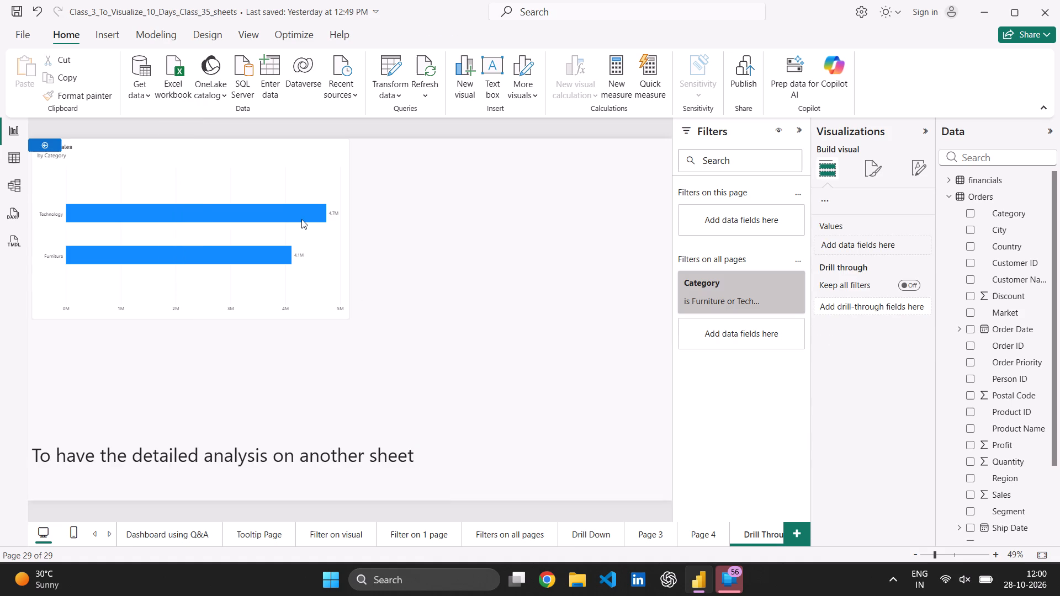
pyautogui.click(301, 219)
pyautogui.click(263, 212)
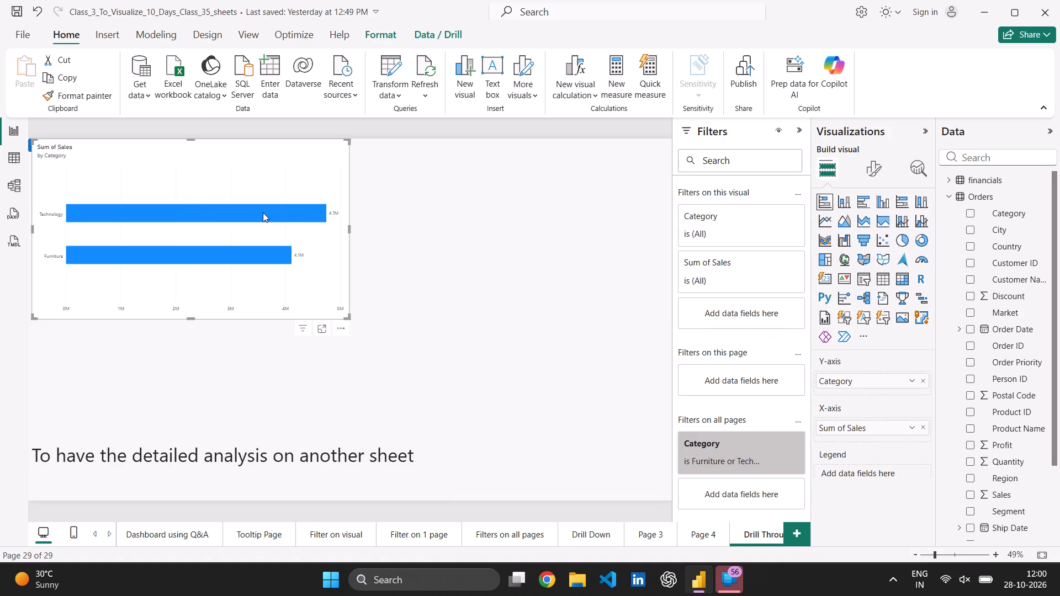
pyautogui.rightClick(263, 212)
pyautogui.click(272, 213)
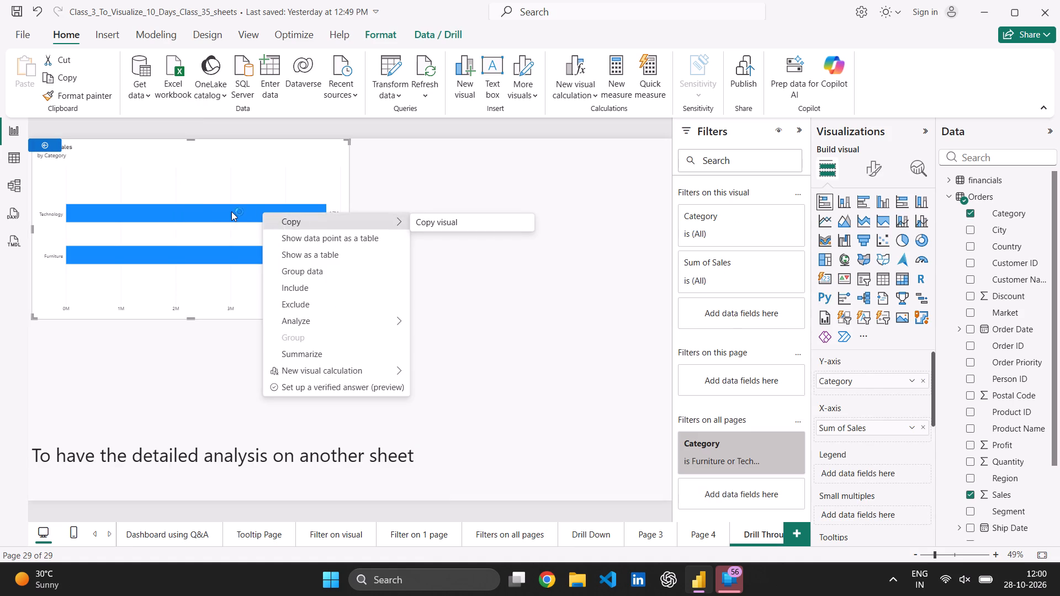
pyautogui.click(228, 211)
pyautogui.click(425, 187)
pyautogui.tripleClick(425, 187)
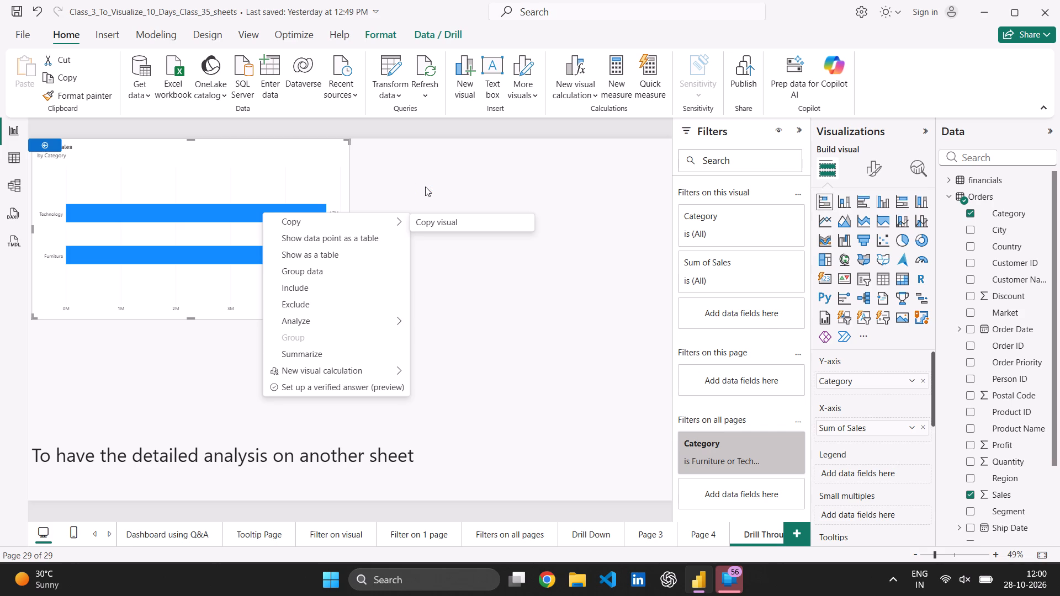
pyautogui.doubleClick(425, 187)
pyautogui.rightClick(298, 212)
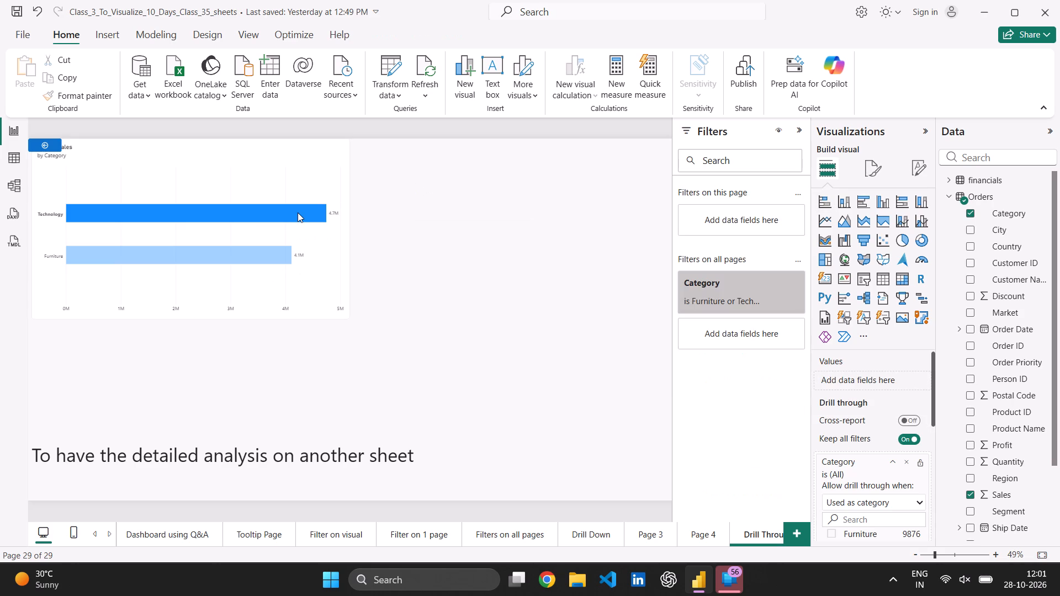
pyautogui.click(512, 248)
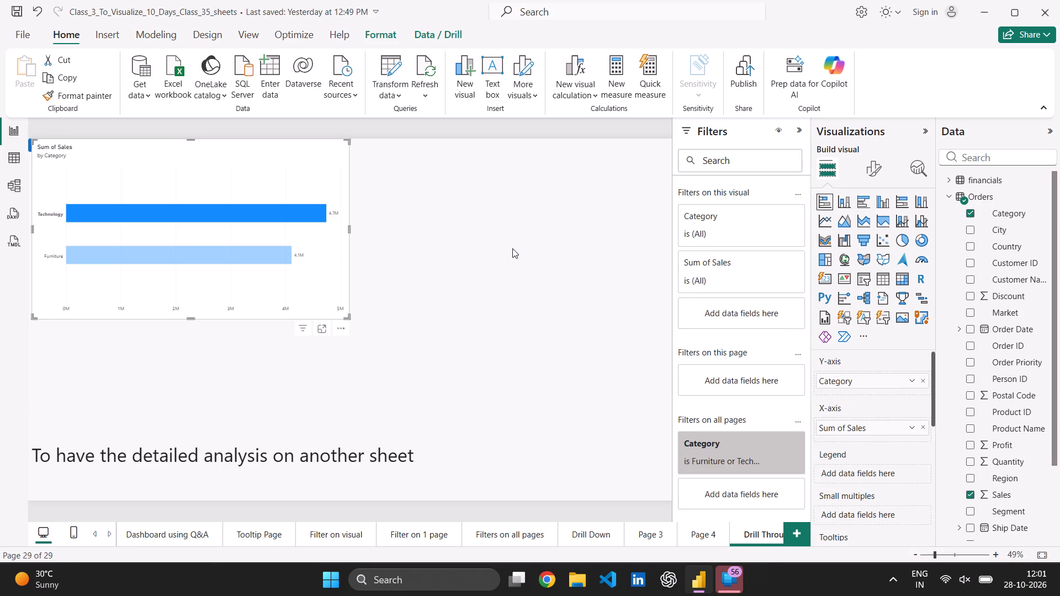
pyautogui.click(576, 266)
pyautogui.rightClick(260, 209)
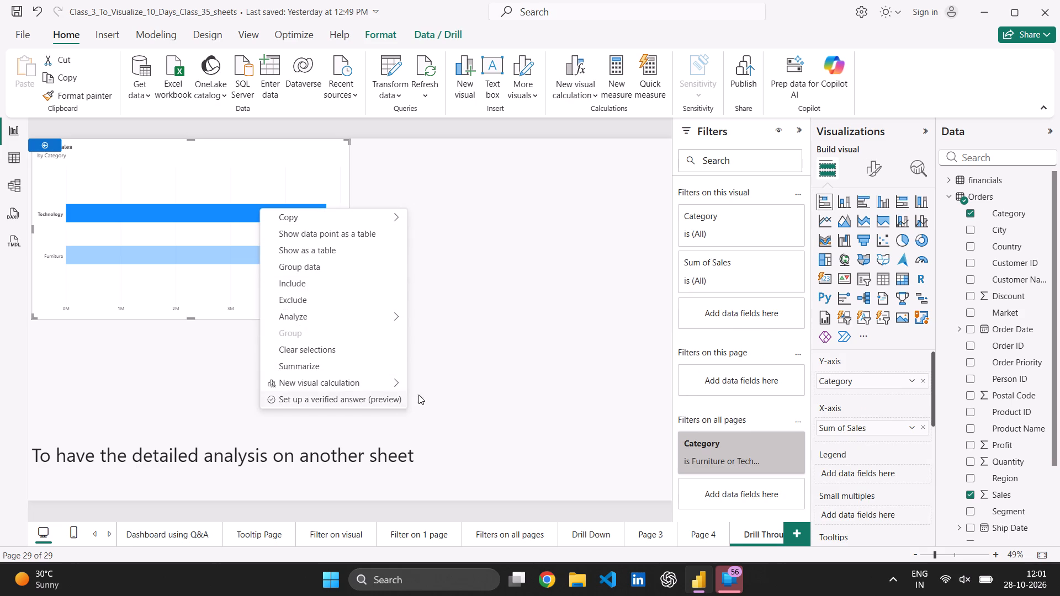
pyautogui.click(518, 278)
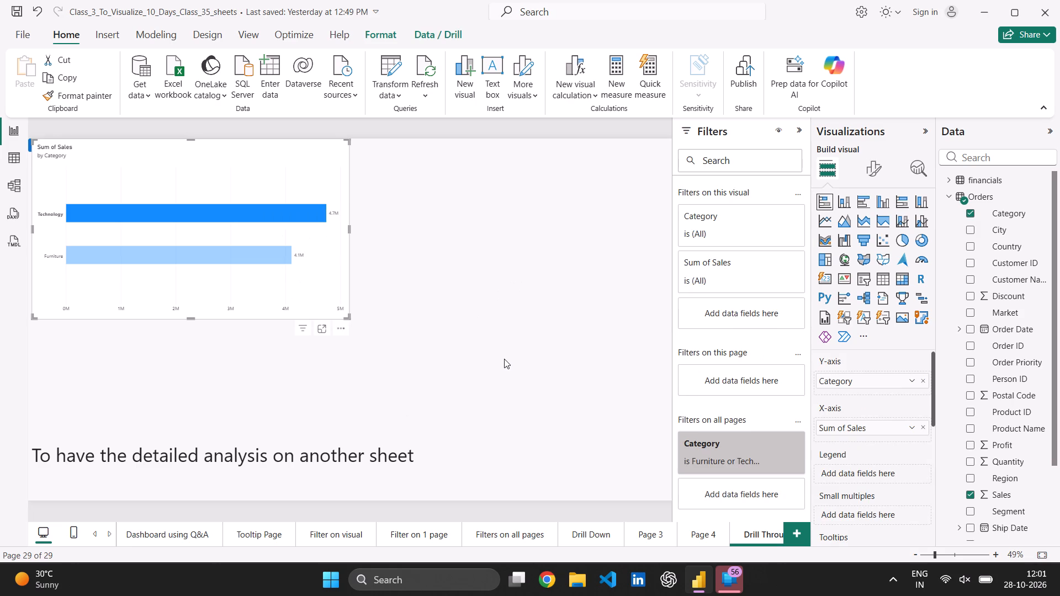
pyautogui.click(504, 359)
pyautogui.click(301, 214)
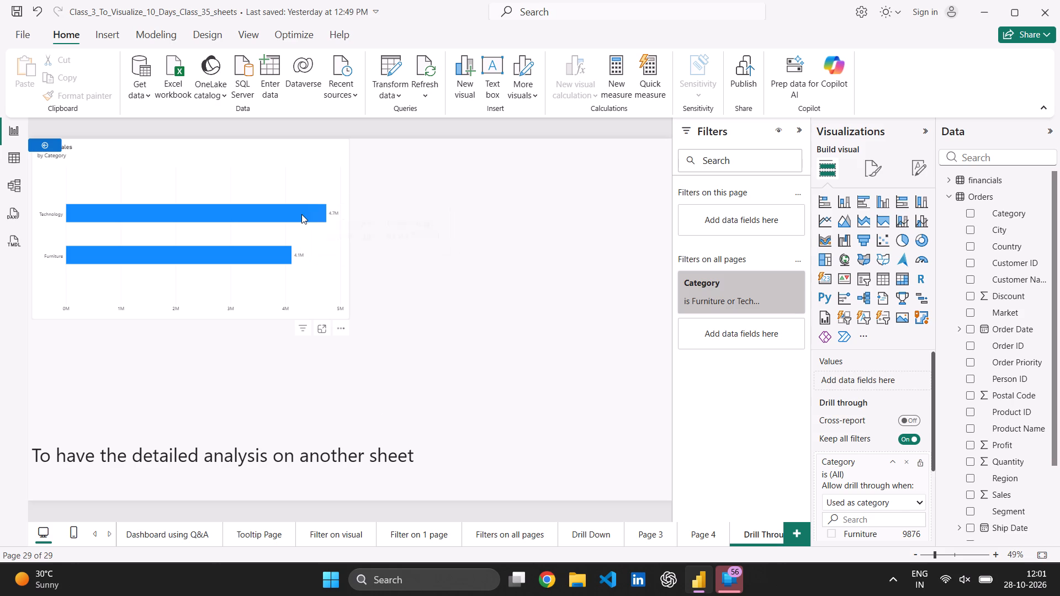
pyautogui.click(301, 214)
pyautogui.rightClick(301, 214)
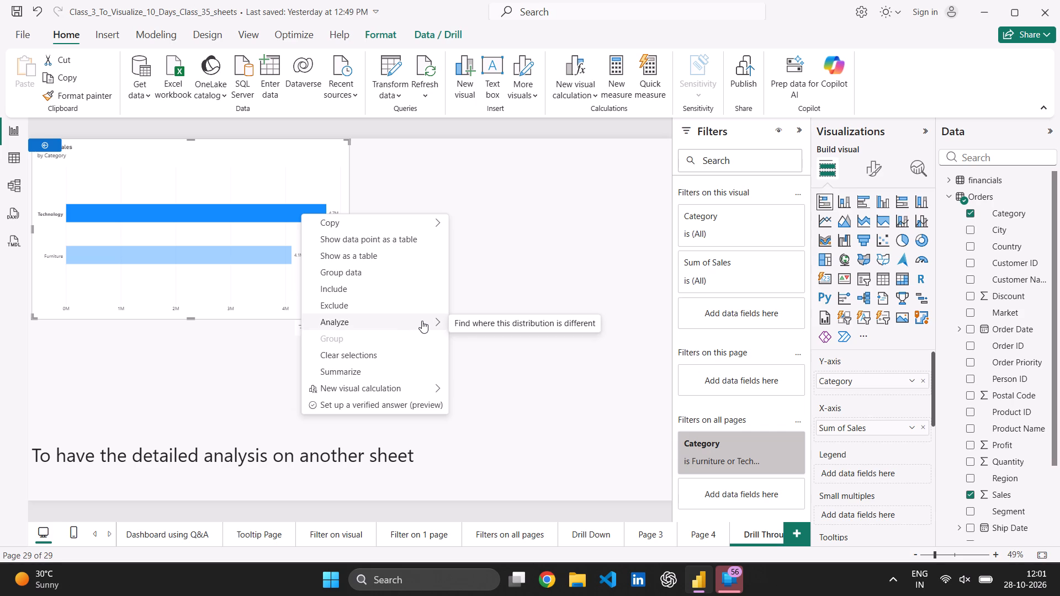
pyautogui.click(606, 427)
pyautogui.scroll(-3, 860, 422)
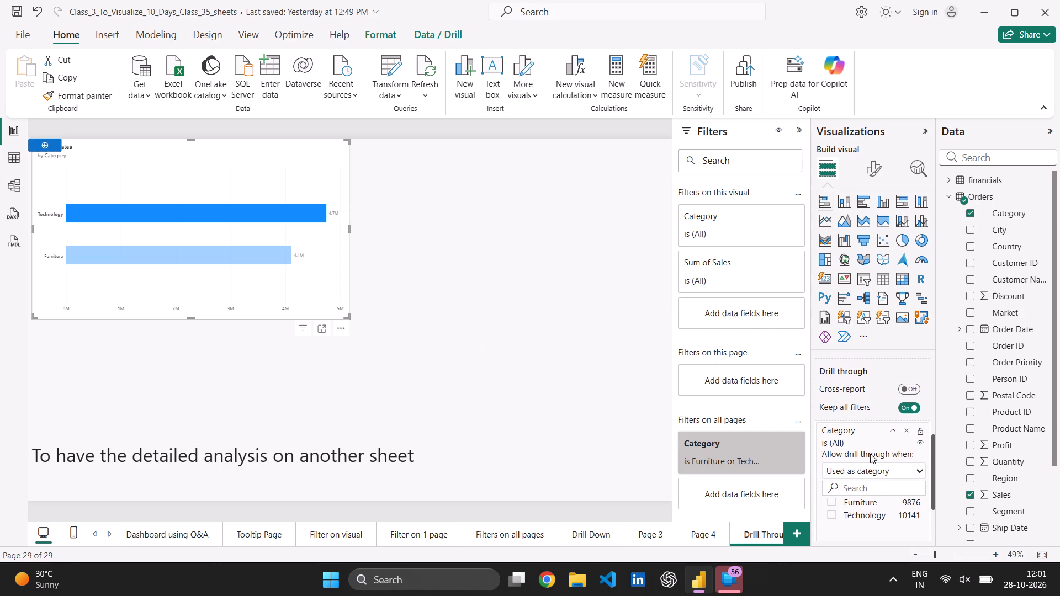
# On Page 4, remove the Category filter that applies to all pages.
pyautogui.click(709, 533)
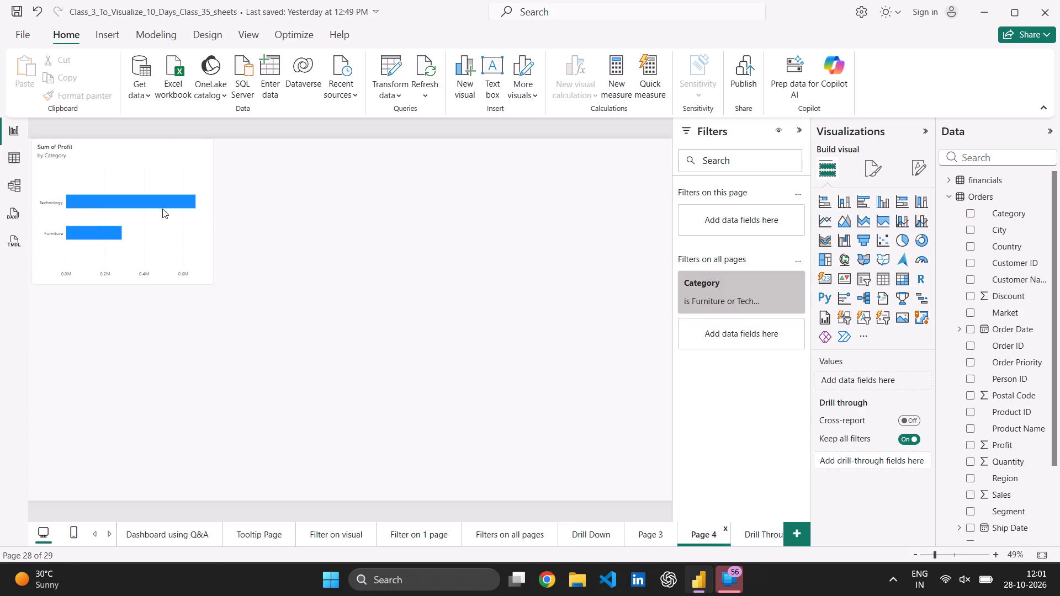
pyautogui.click(162, 208)
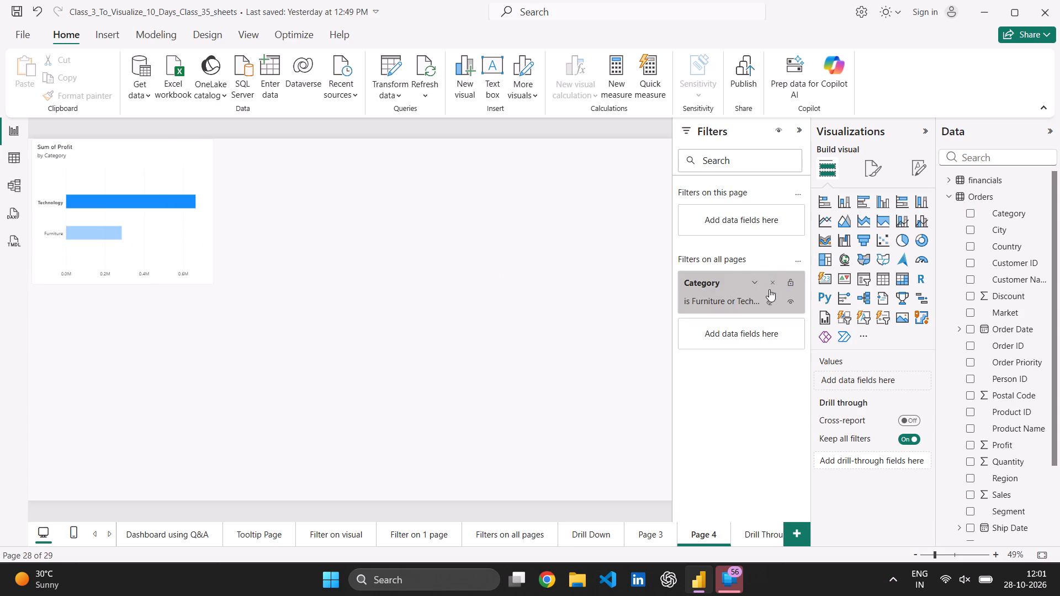
pyautogui.click(771, 284)
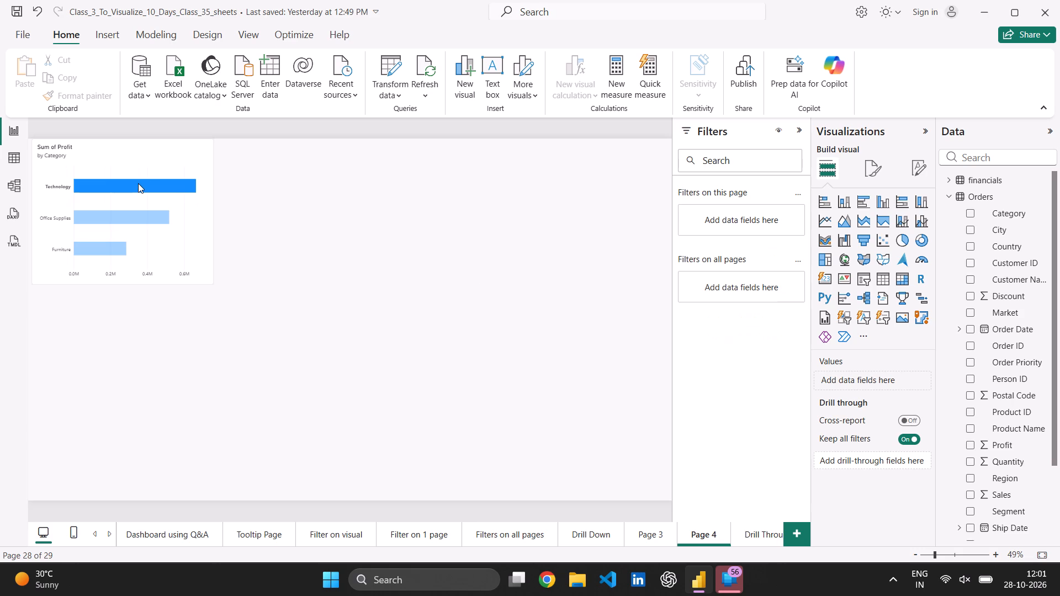
# Drill through from the Technology bar of Page 4's Profit by Category chart to the Drill Through page.
pyautogui.click(138, 183)
pyautogui.click(138, 183)
pyautogui.rightClick(138, 183)
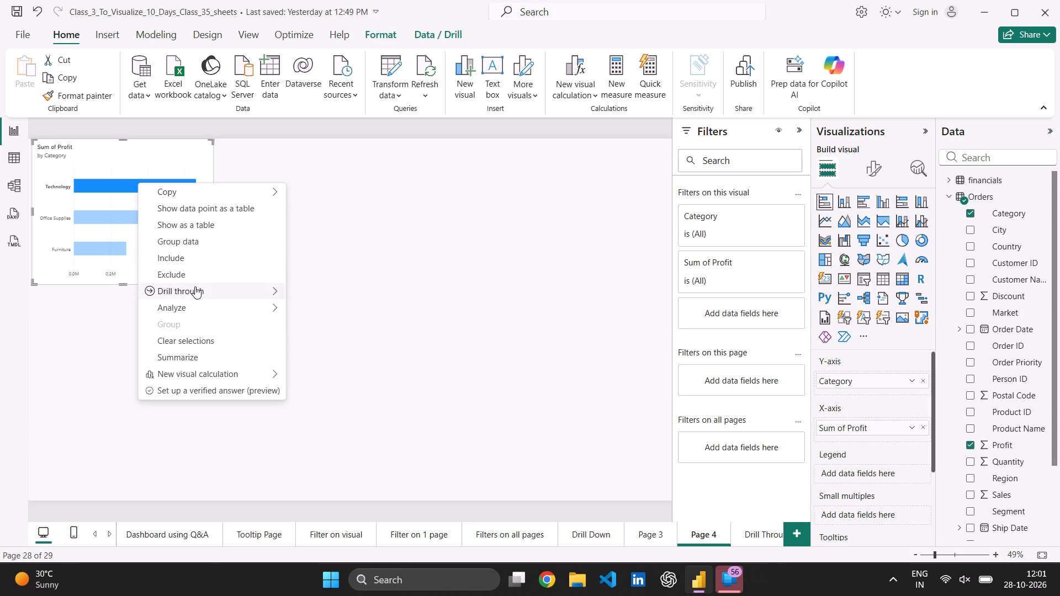
pyautogui.click(195, 287)
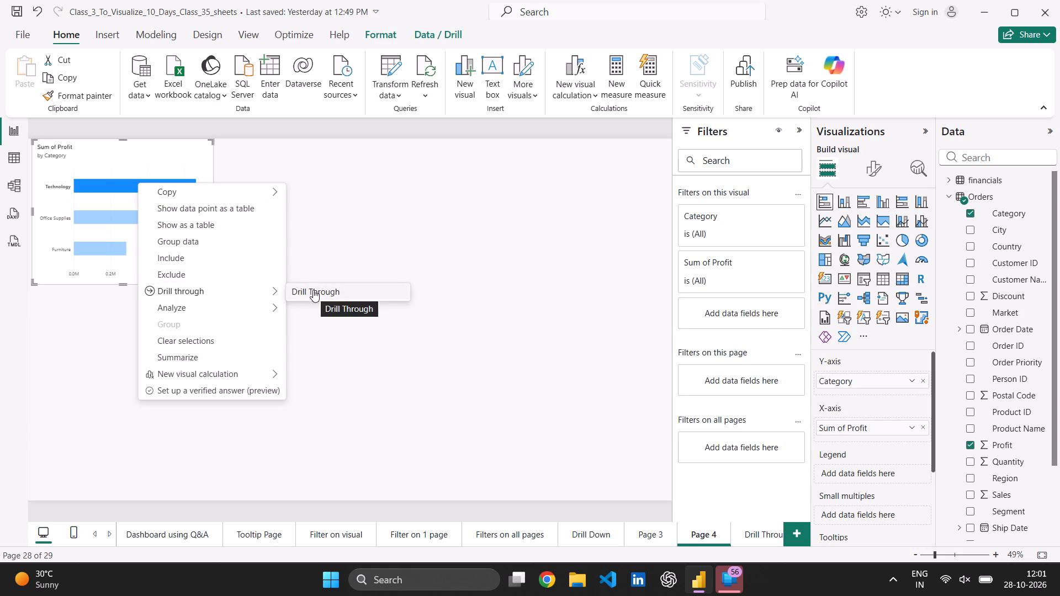
pyautogui.click(313, 290)
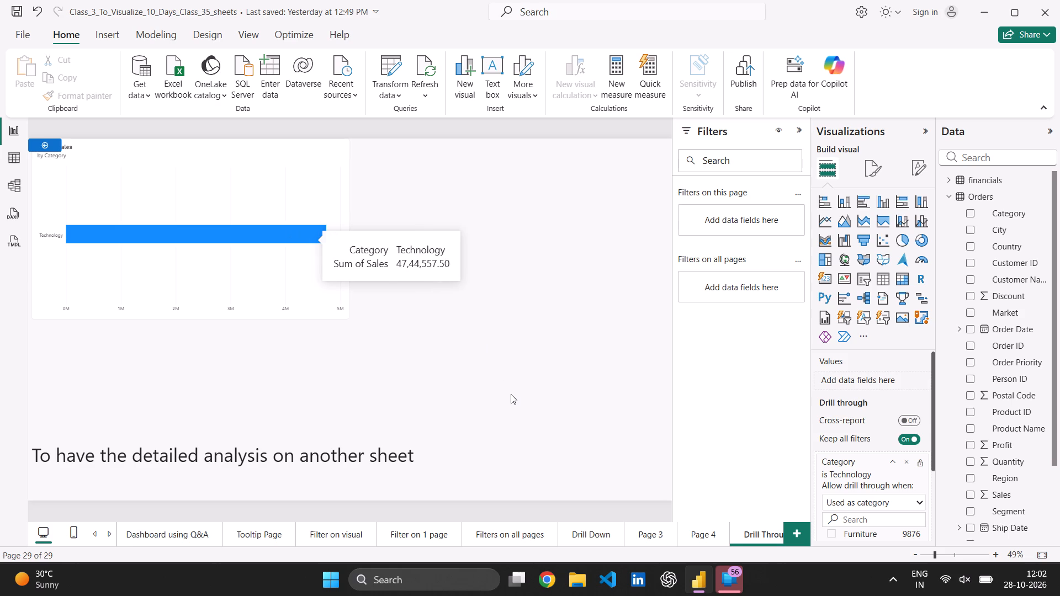
# Move the Sum of Sales by Category chart on the Drill Through page inward from the corner, clear of the back button.
pyautogui.click(456, 358)
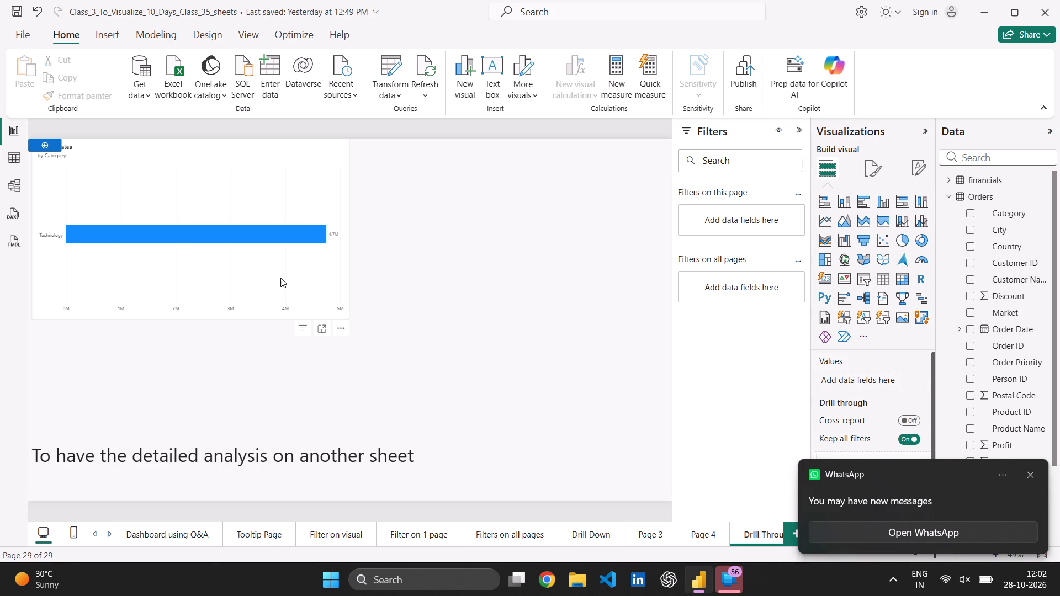
pyautogui.moveTo(280, 278); pyautogui.dragTo(353, 296)
pyautogui.moveTo(346, 308); pyautogui.dragTo(316, 339)
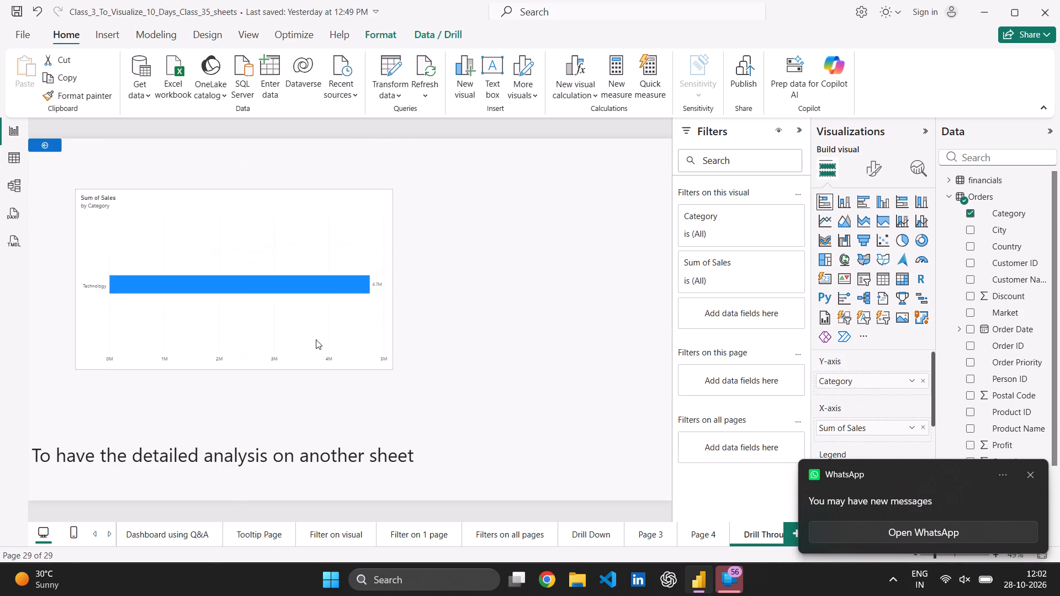
pyautogui.moveTo(316, 339); pyautogui.dragTo(325, 323)
pyautogui.click(565, 403)
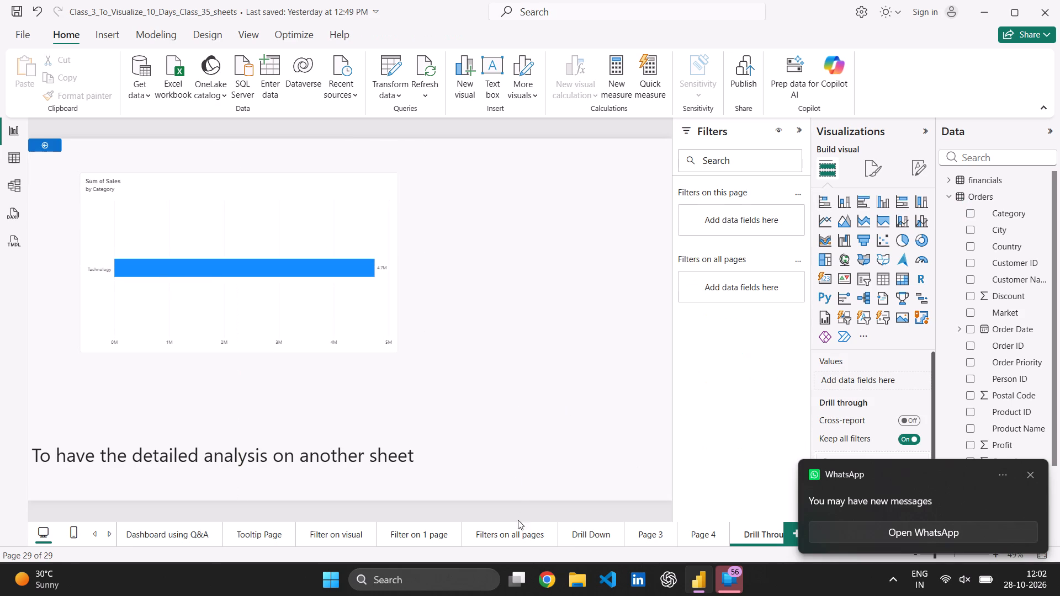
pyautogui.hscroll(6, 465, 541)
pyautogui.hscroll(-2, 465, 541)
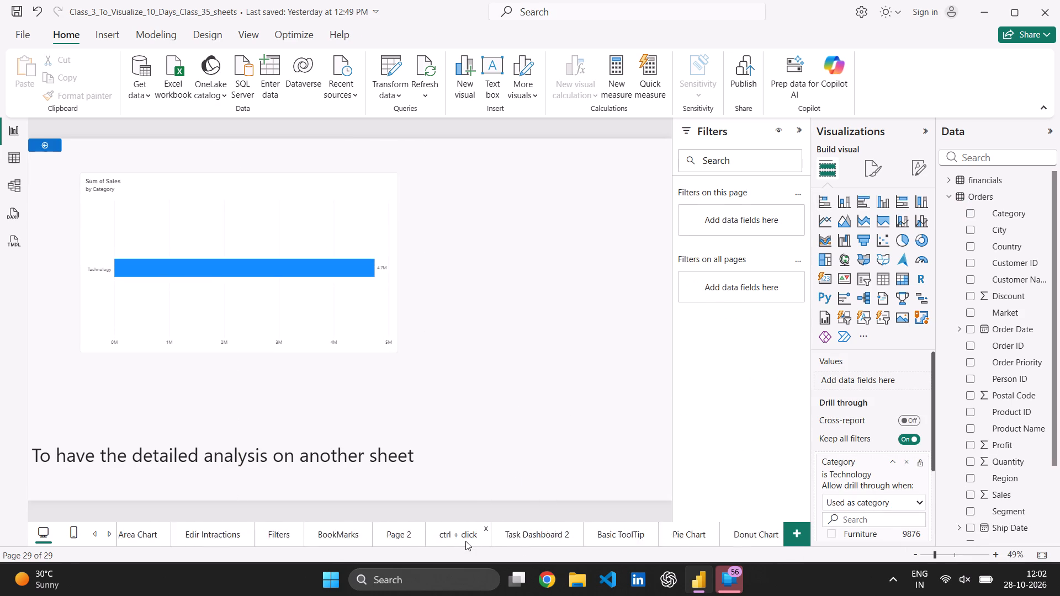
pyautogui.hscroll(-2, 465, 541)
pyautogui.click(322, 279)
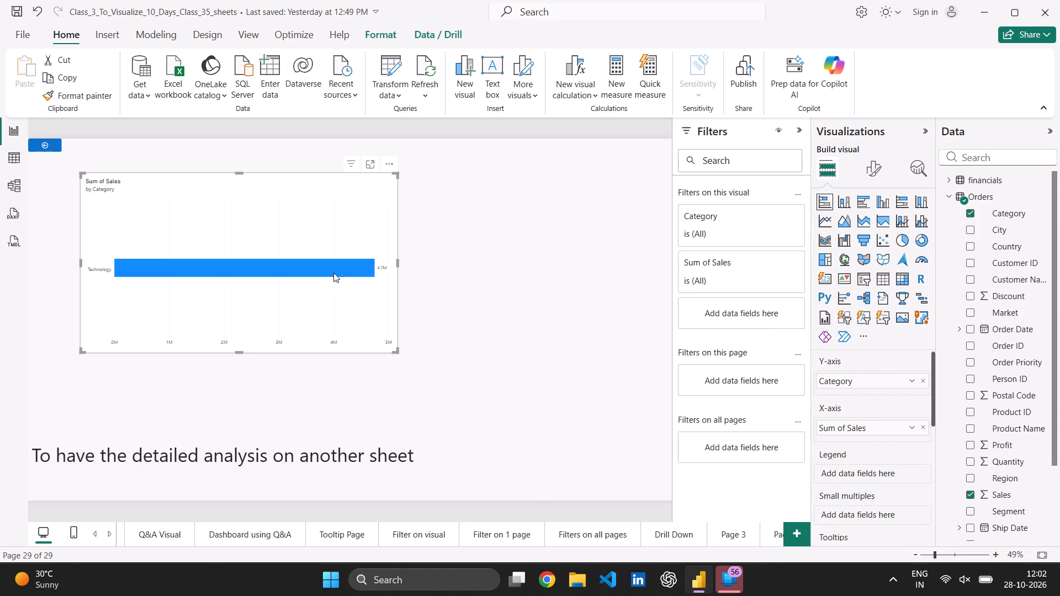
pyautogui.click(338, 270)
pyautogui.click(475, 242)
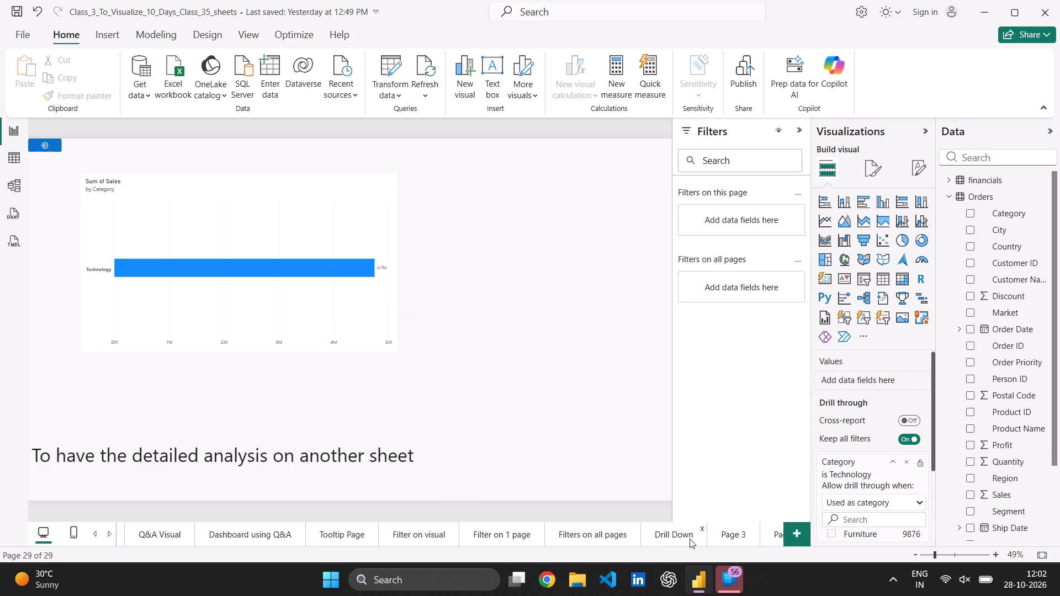
# Compare Page 4's Profit by Category chart and its Technology tooltip with the Drill Through page.
pyautogui.hscroll(-7, 583, 545)
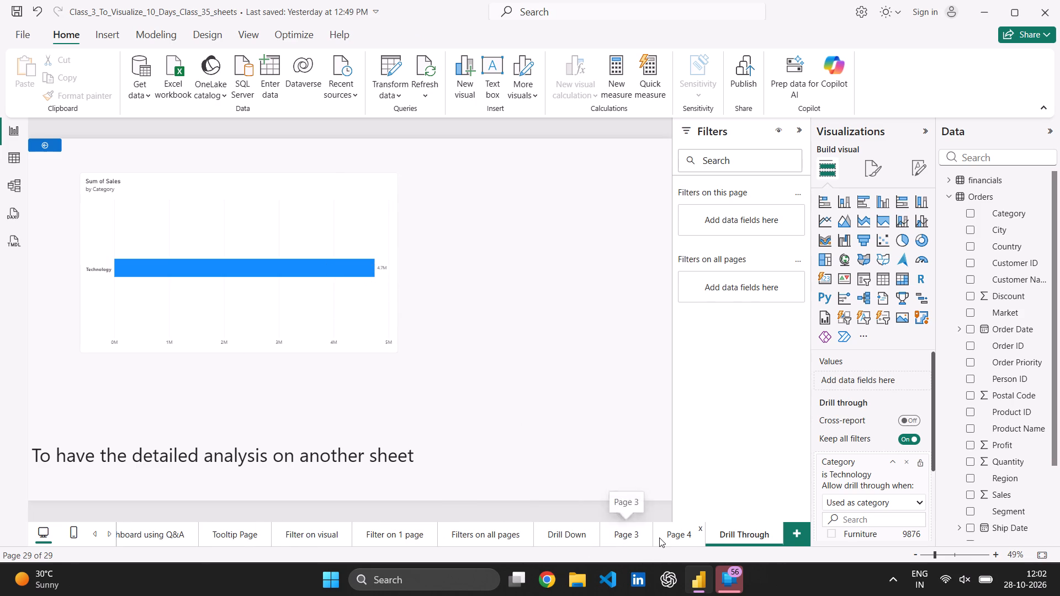
pyautogui.click(659, 538)
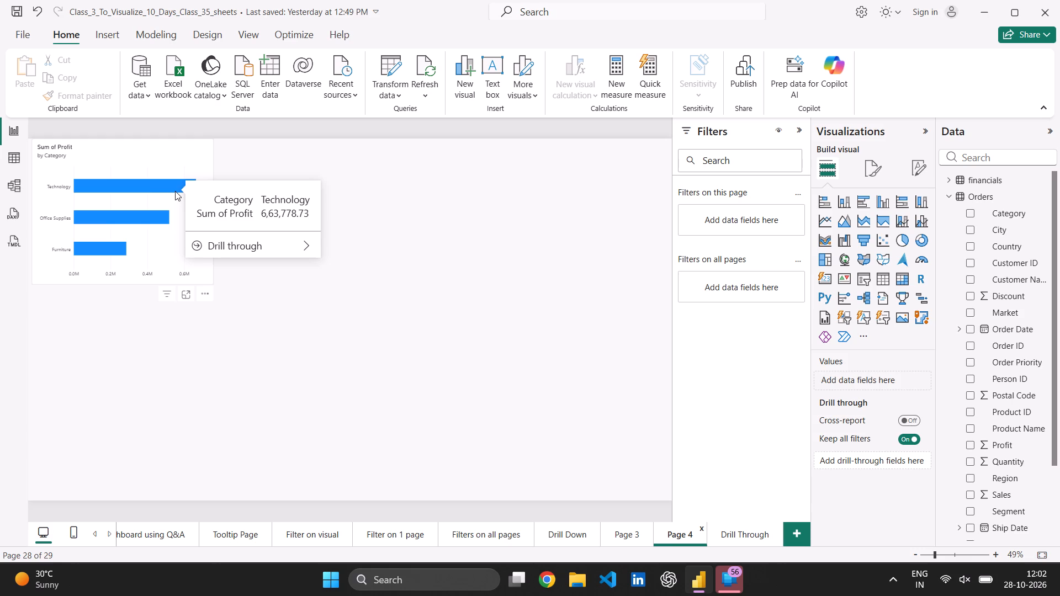
pyautogui.click(760, 539)
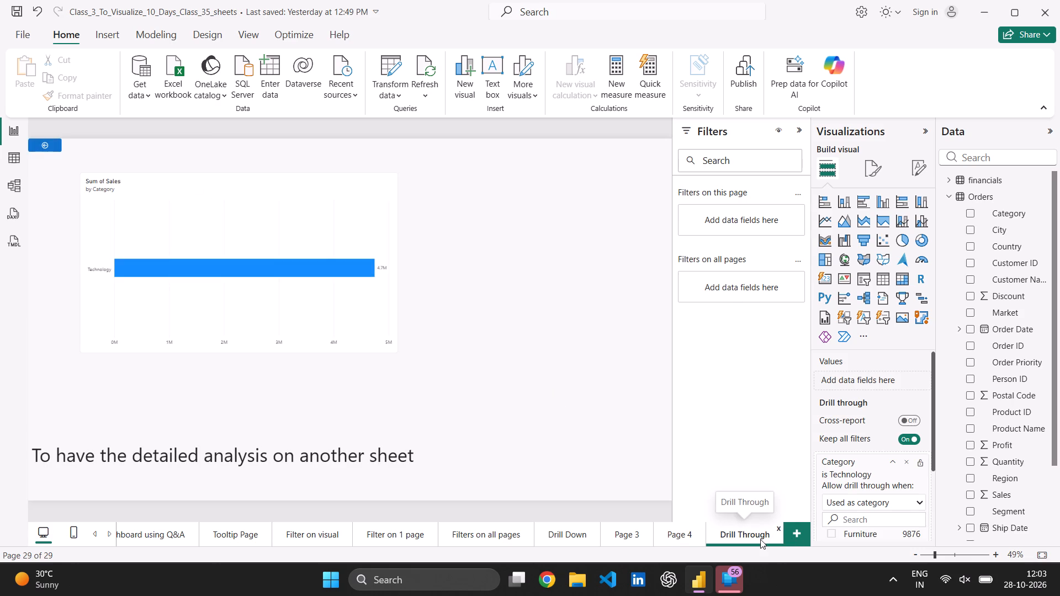
pyautogui.click(665, 536)
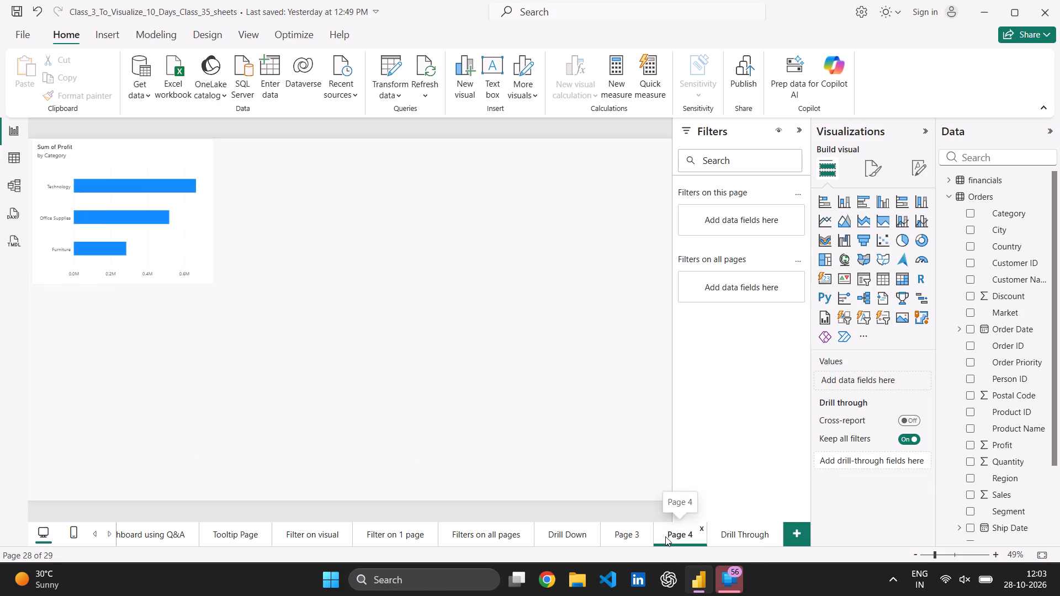
pyautogui.click(545, 327)
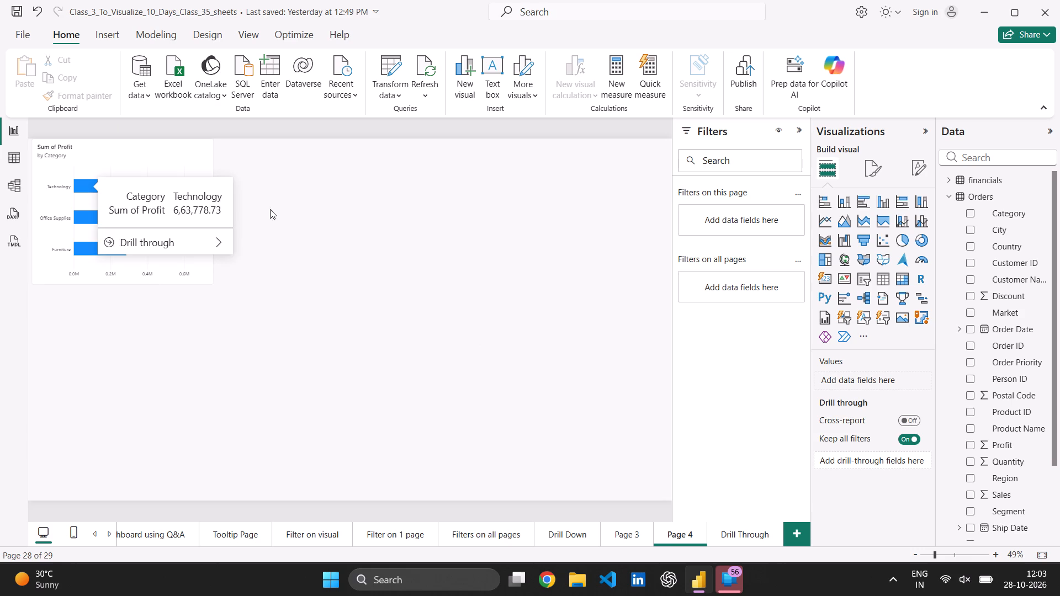
# Remove the Category drill-through field from the Drill Through page.
pyautogui.click(728, 534)
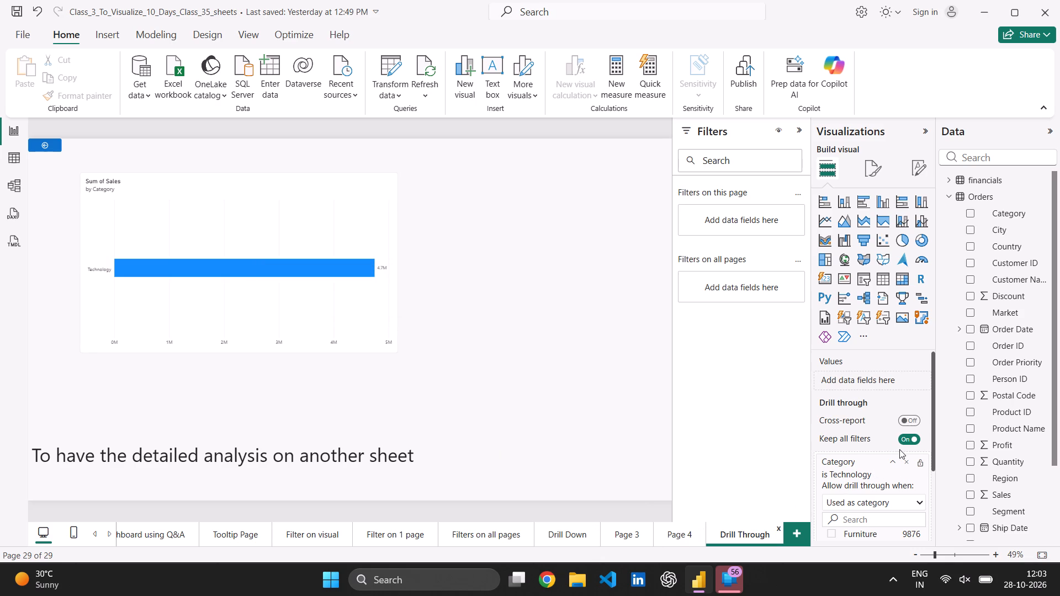
pyautogui.click(906, 464)
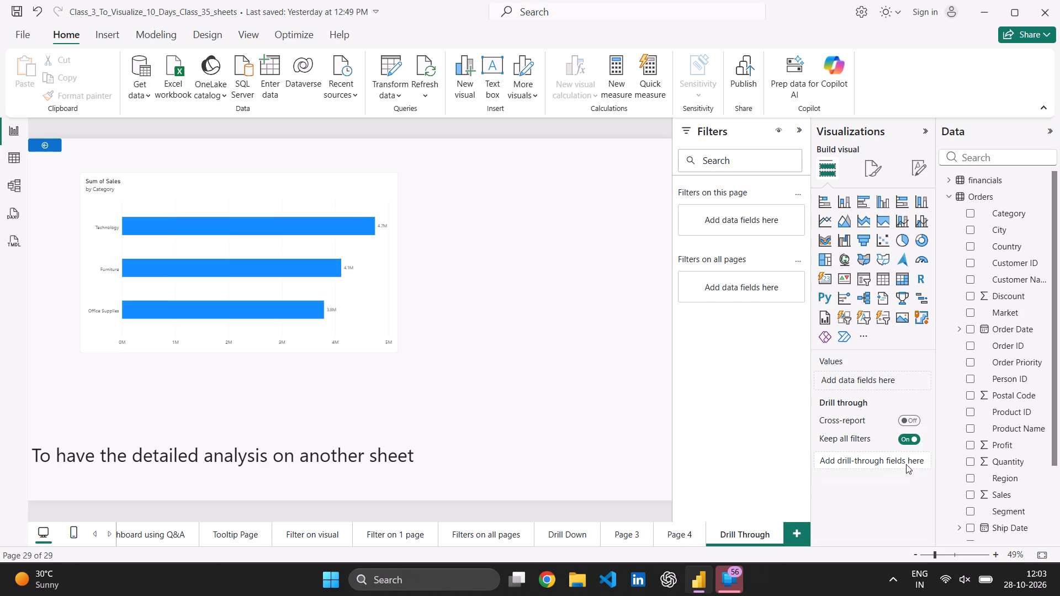
# Add Category as the drill-through field of Page 4 and check its settings against the Drill Through page.
pyautogui.click(676, 539)
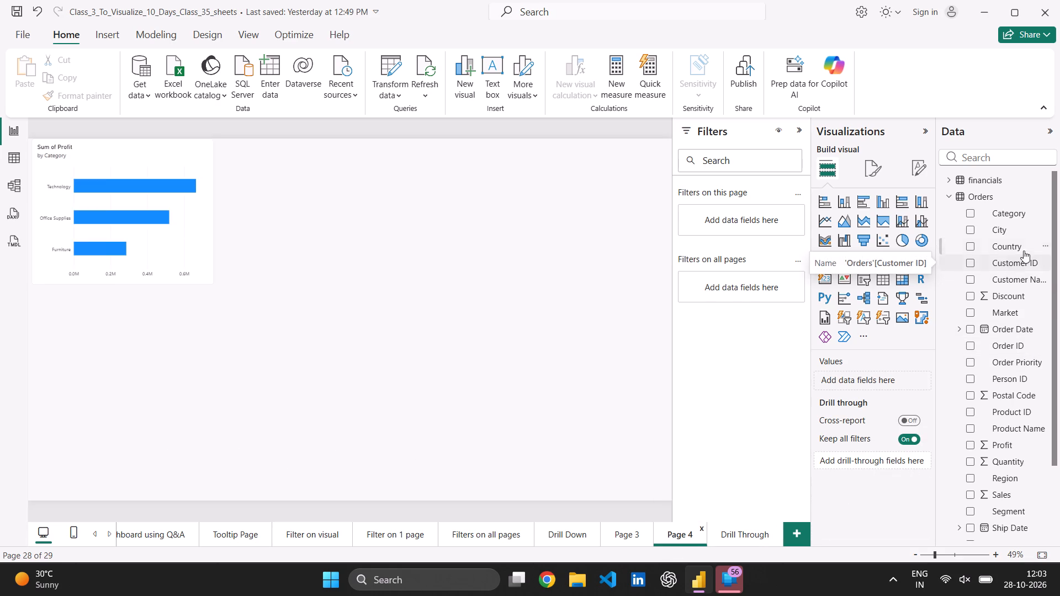
pyautogui.moveTo(1010, 213); pyautogui.dragTo(877, 459)
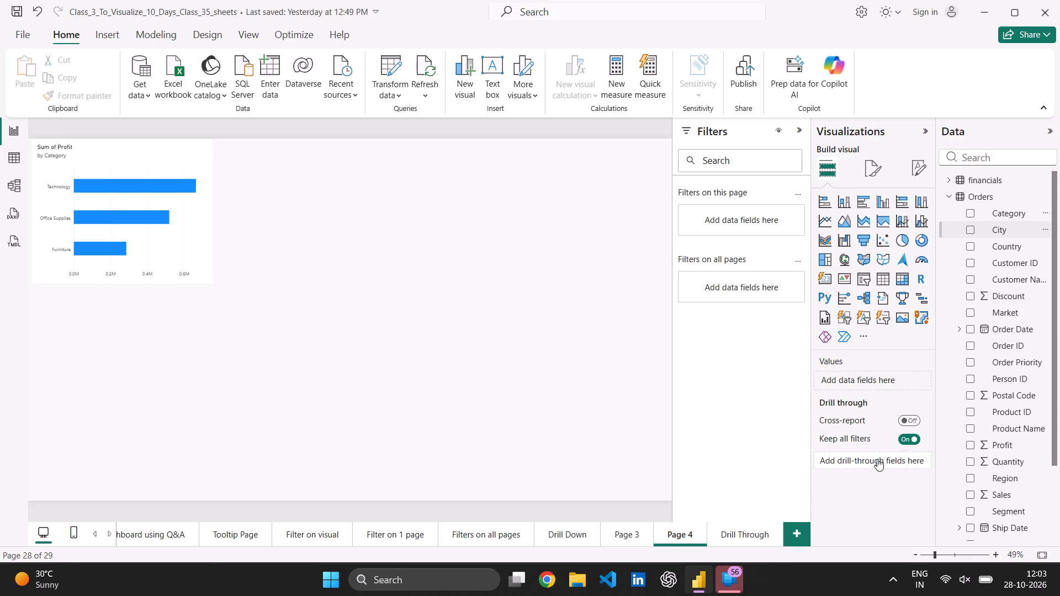
pyautogui.scroll(-2, 515, 414)
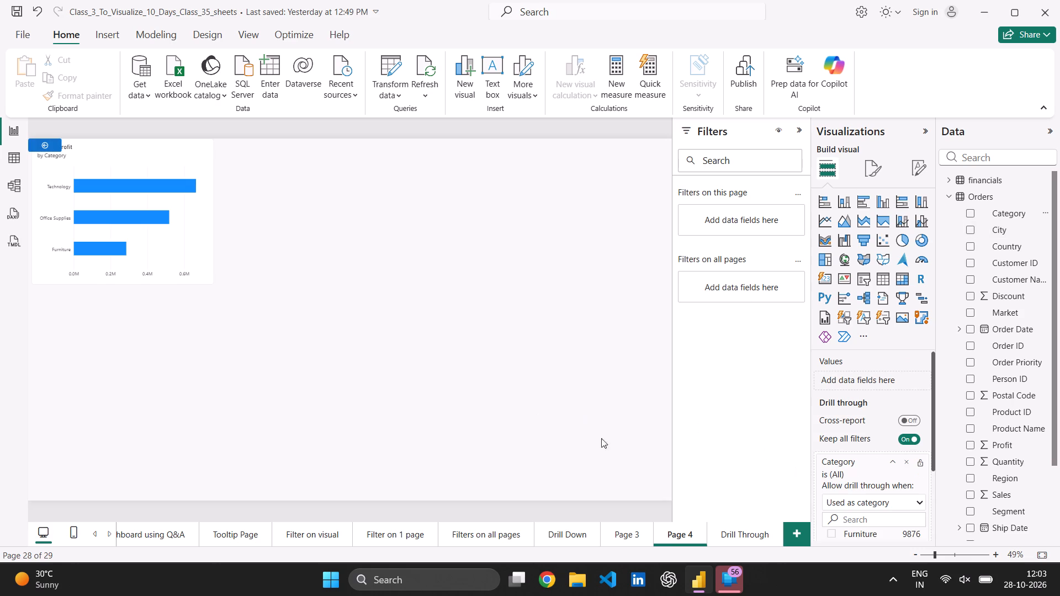
pyautogui.click(738, 533)
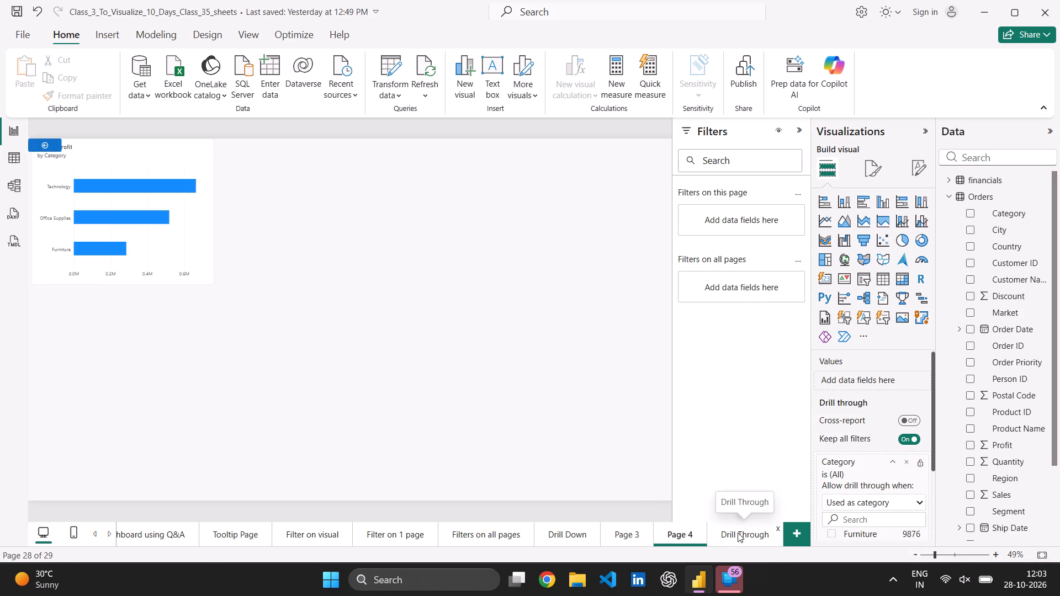
pyautogui.click(677, 539)
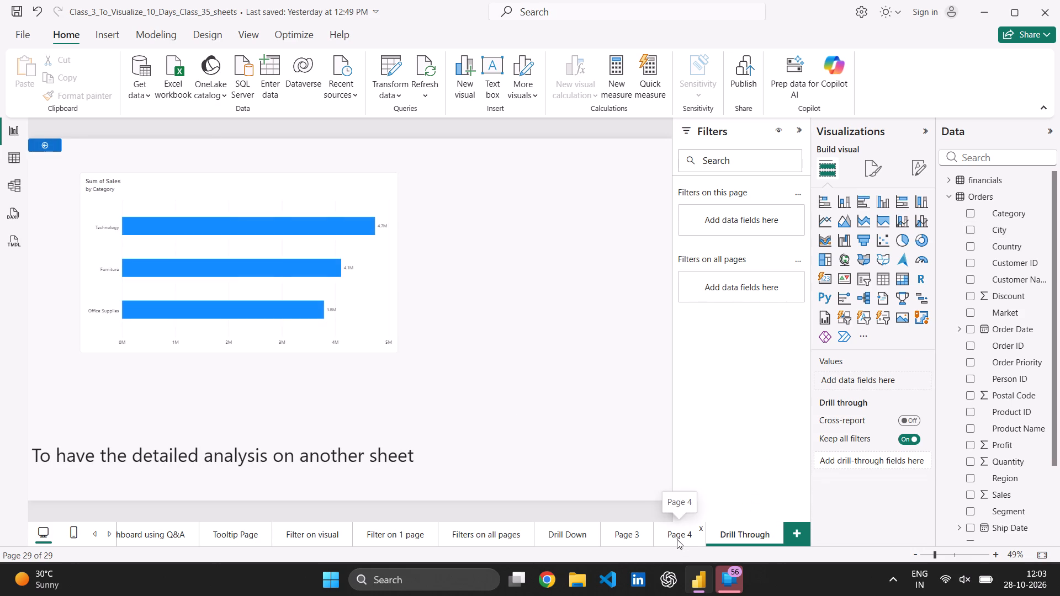
pyautogui.scroll(-2, 857, 463)
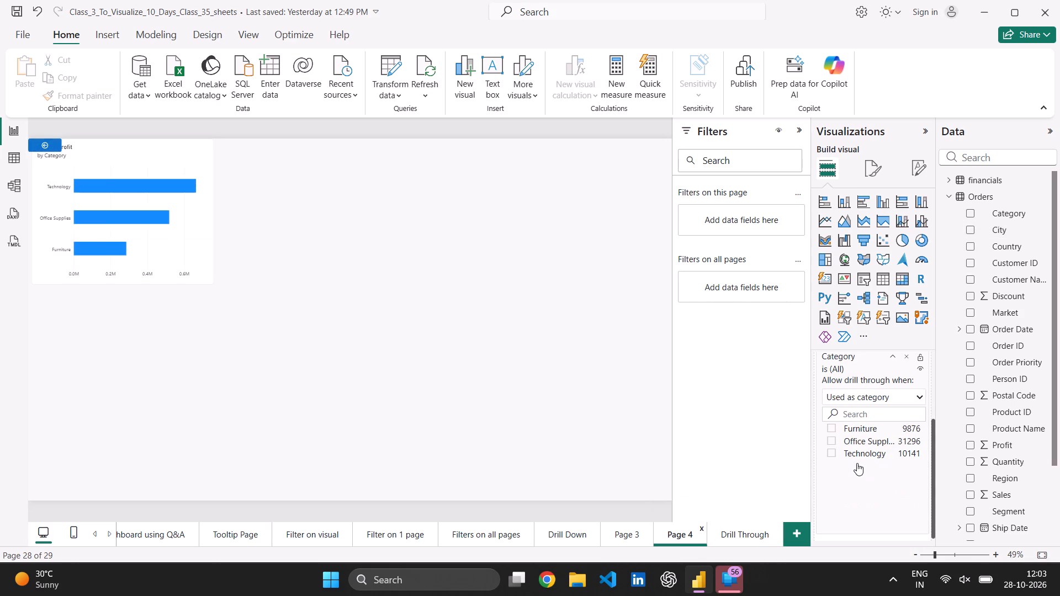
# Drill through from the Technology bar of the Drill Through page's Sales by Category chart to Page 4.
pyautogui.click(722, 528)
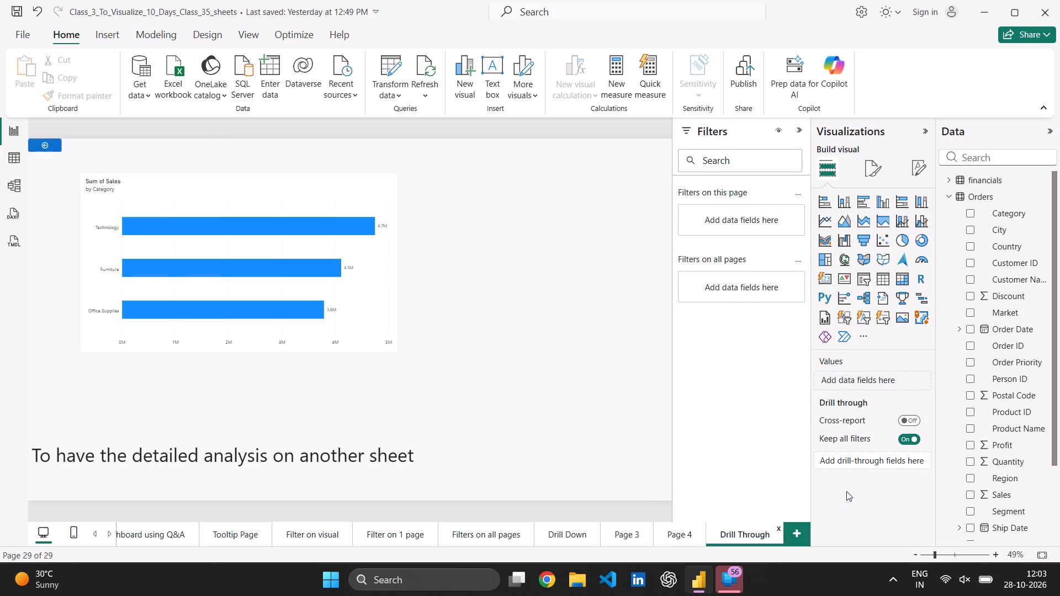
pyautogui.click(728, 541)
pyautogui.click(314, 237)
pyautogui.click(336, 230)
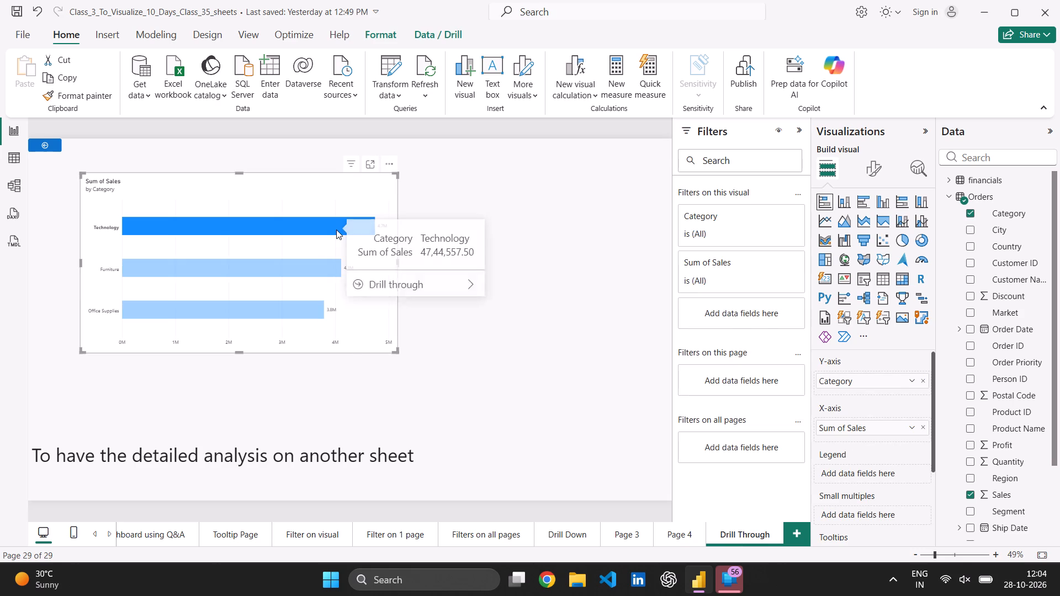
pyautogui.rightClick(336, 230)
pyautogui.click(383, 343)
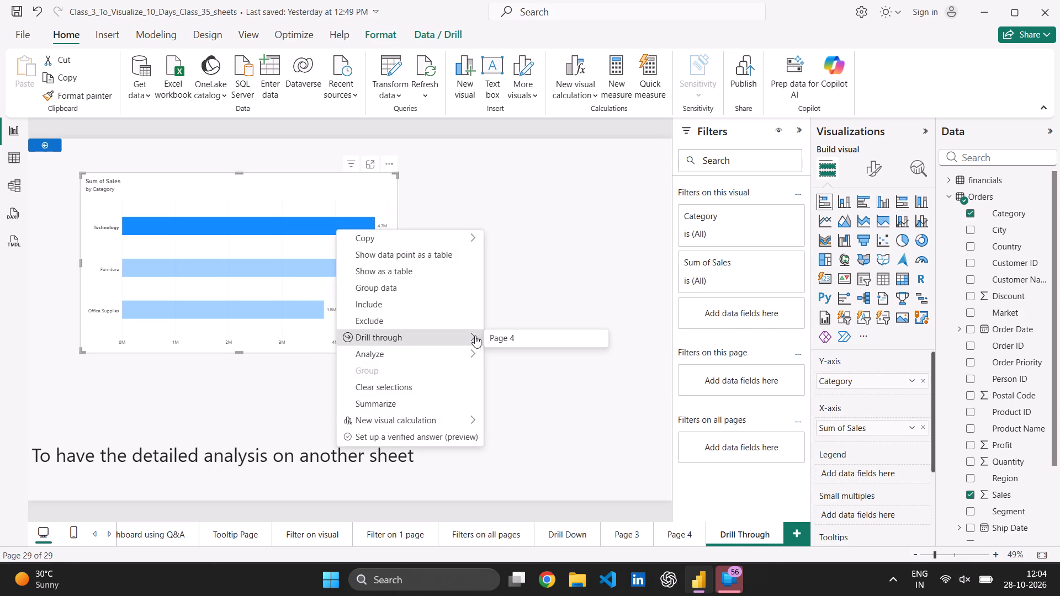
pyautogui.click(491, 336)
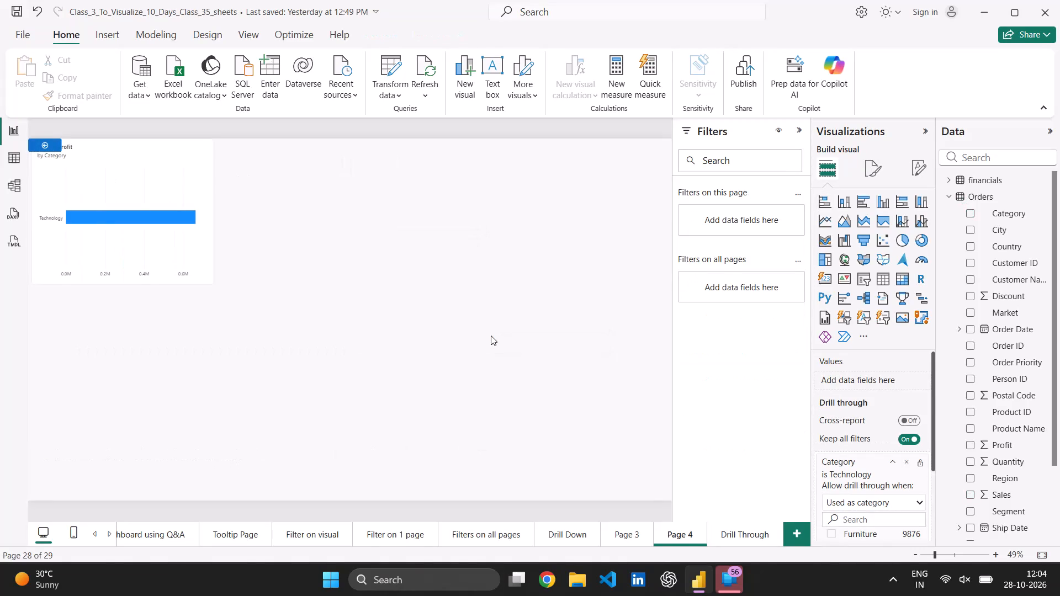
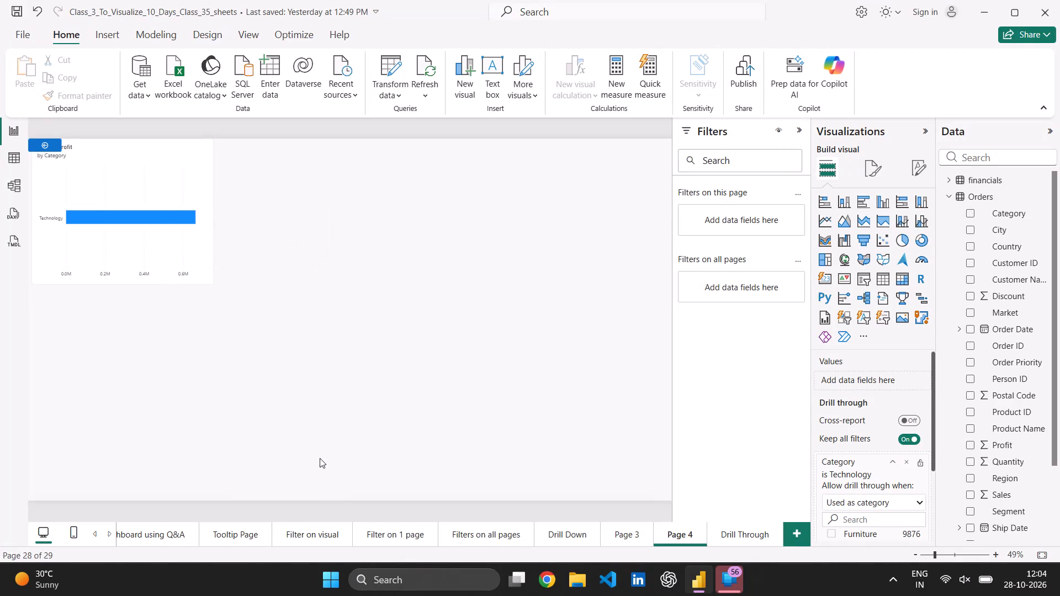
# Look through the names of the report's pages, from Day-1 at the start to Drill Through at the end.
pyautogui.hscroll(9, 280, 541)
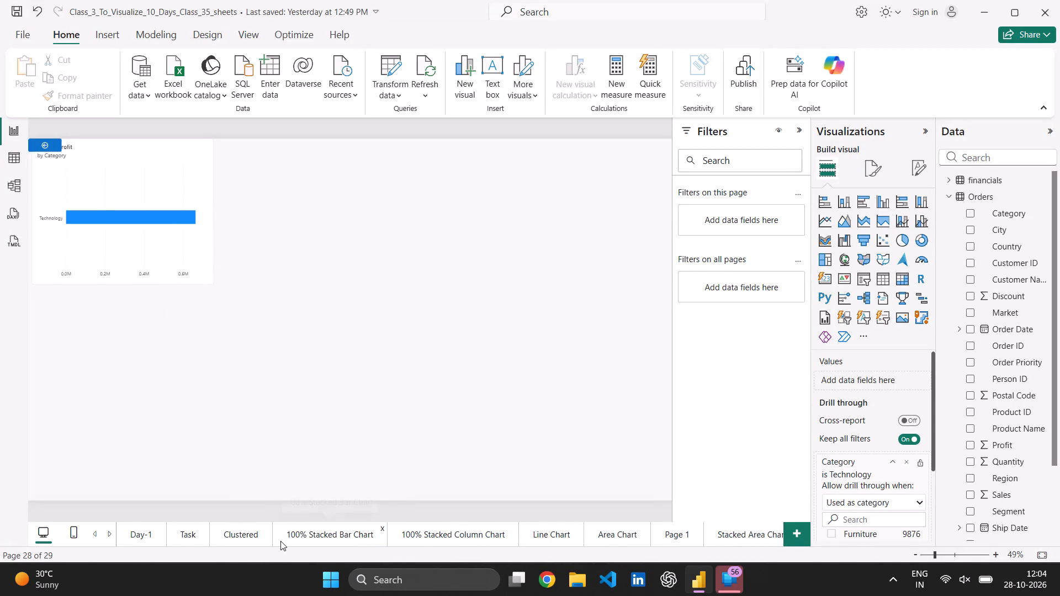
pyautogui.hscroll(-1, 328, 541)
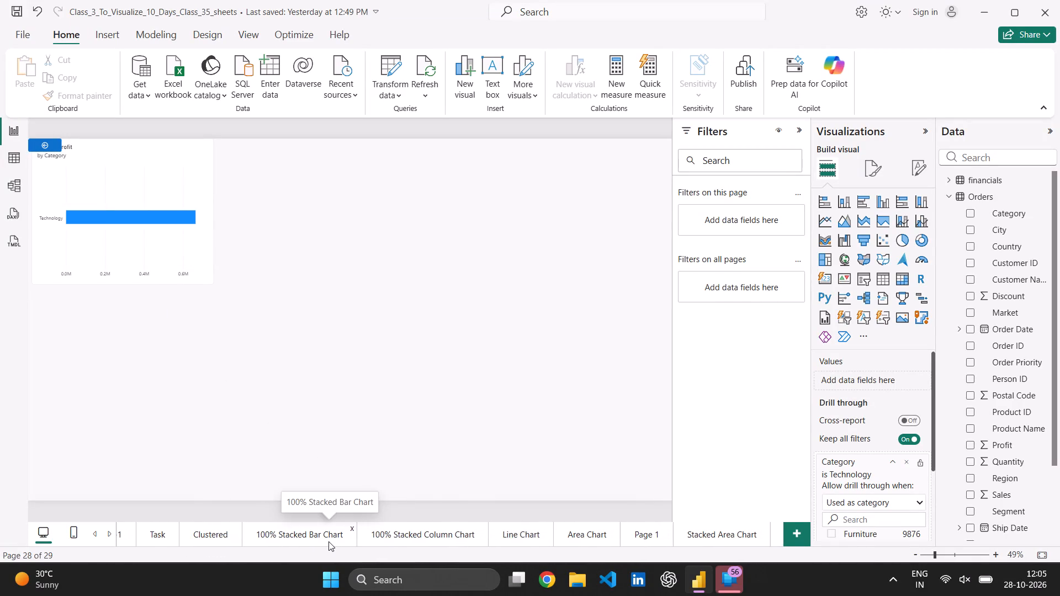
pyautogui.hscroll(-1, 394, 535)
pyautogui.hscroll(-1, 457, 540)
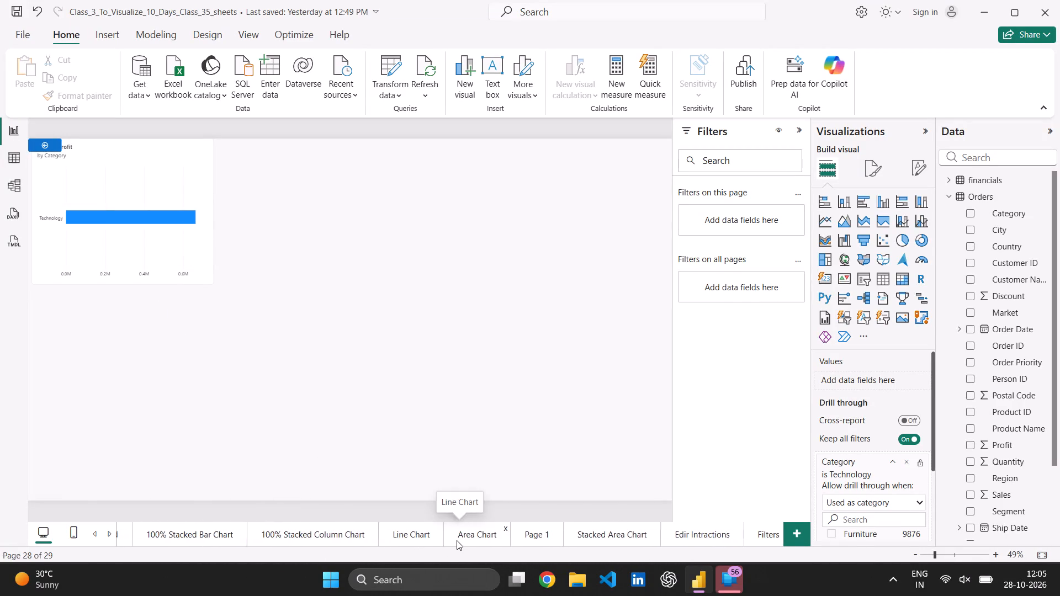
pyautogui.hscroll(-4, 457, 540)
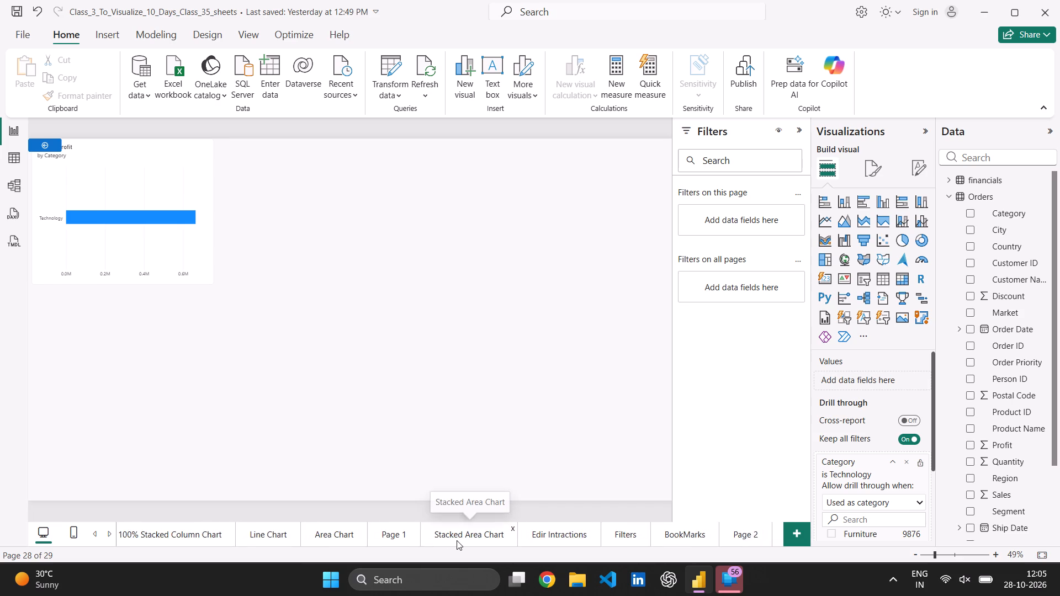
pyautogui.hscroll(-4, 457, 540)
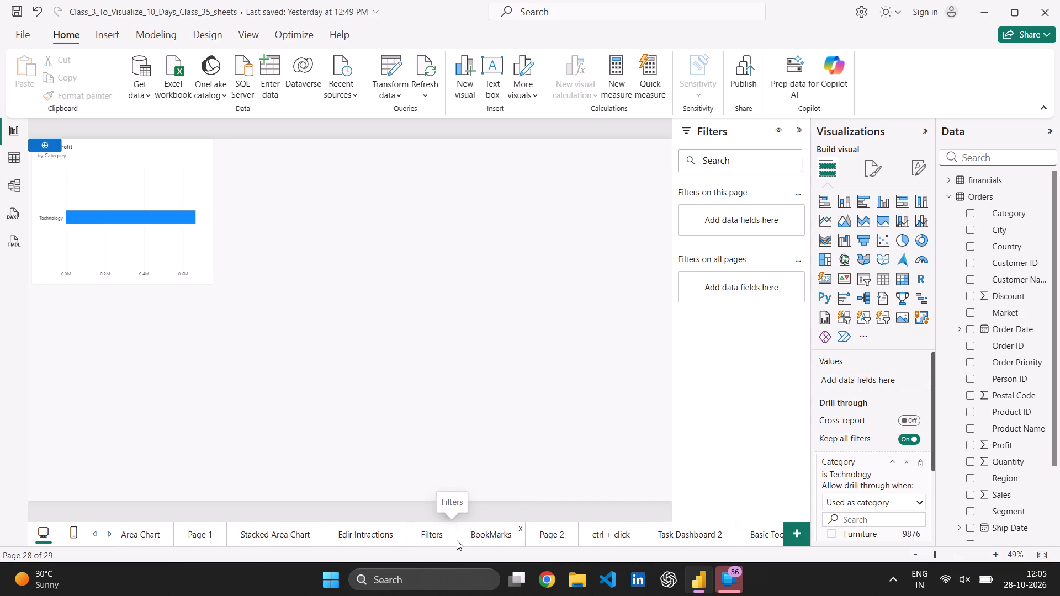
pyautogui.hscroll(-5, 457, 540)
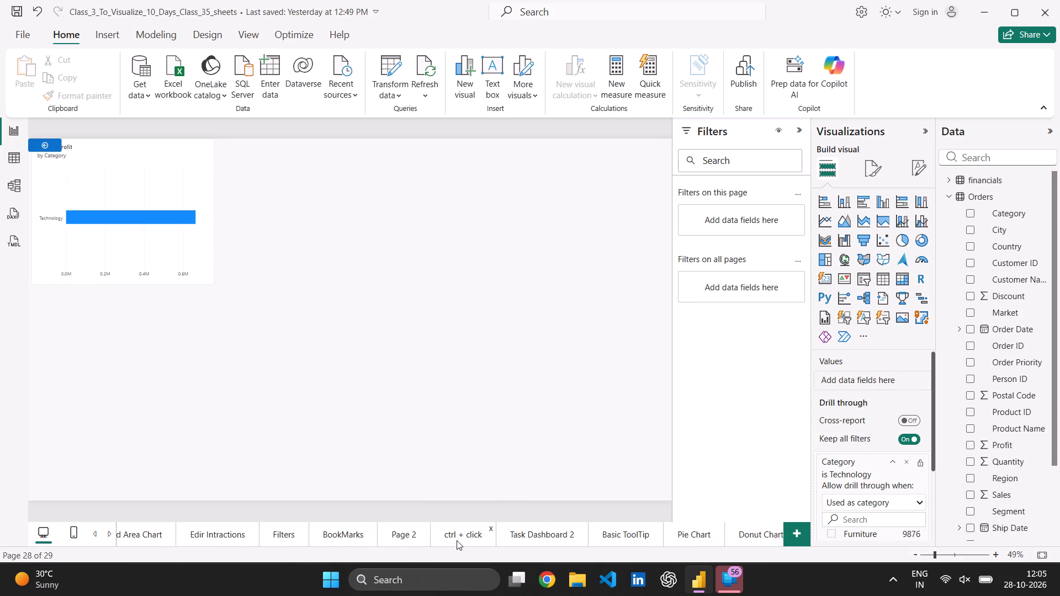
pyautogui.hscroll(-4, 457, 540)
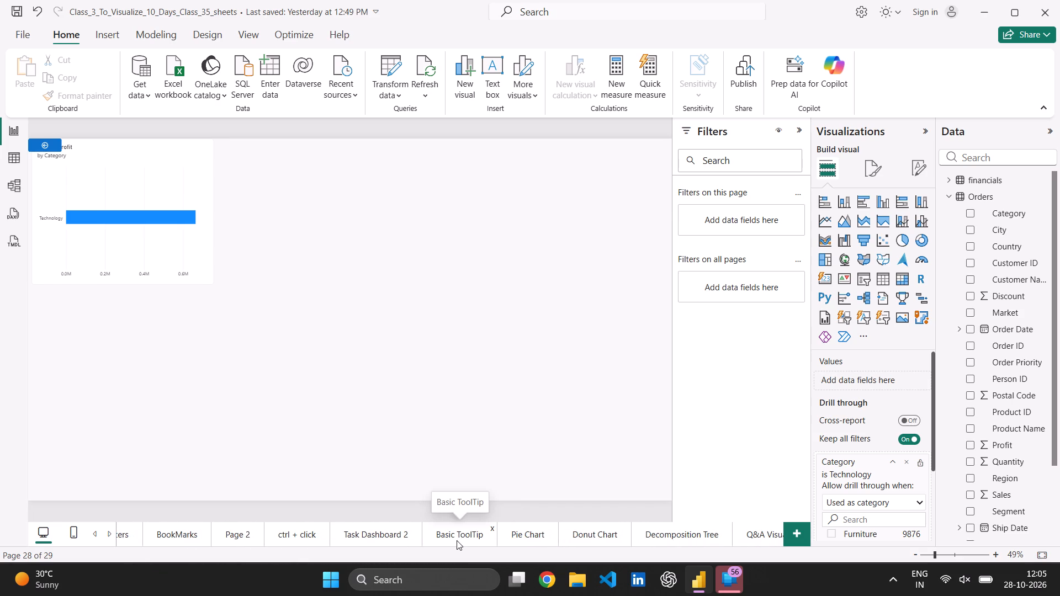
pyautogui.hscroll(-2, 457, 540)
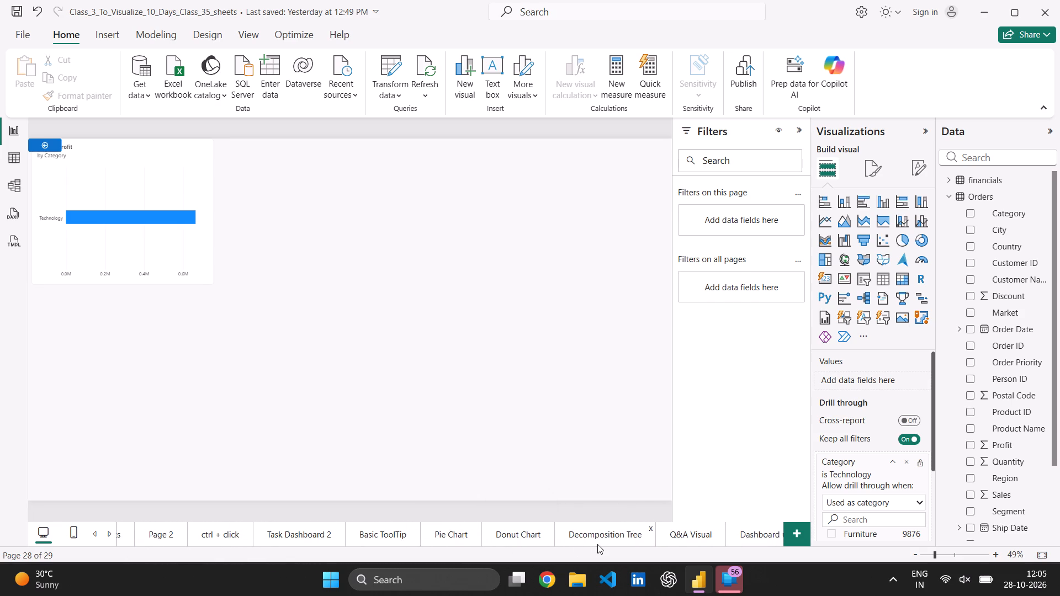
pyautogui.hscroll(-4, 597, 544)
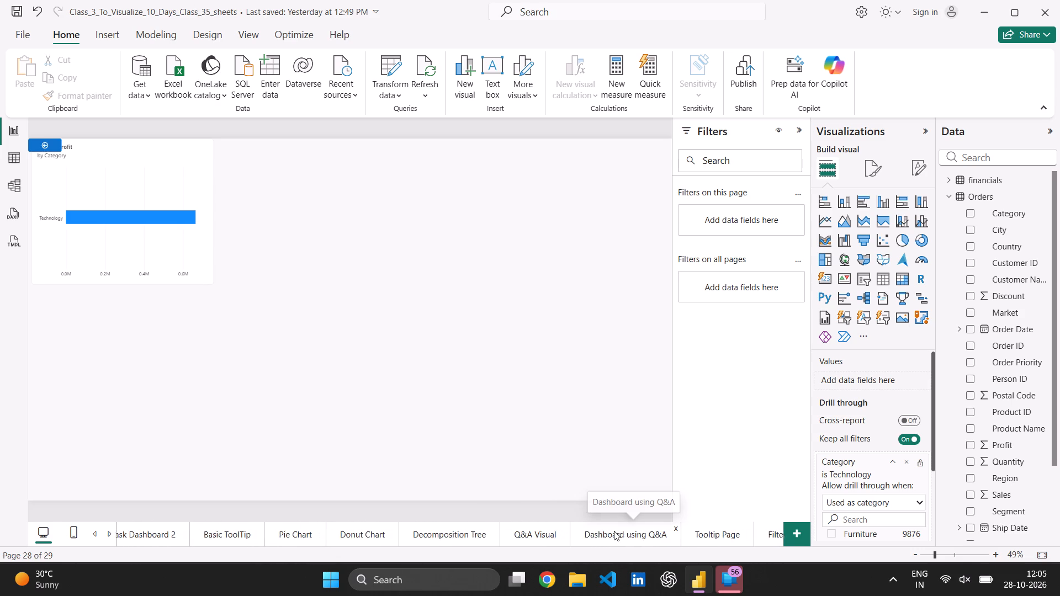
pyautogui.hscroll(-3, 614, 531)
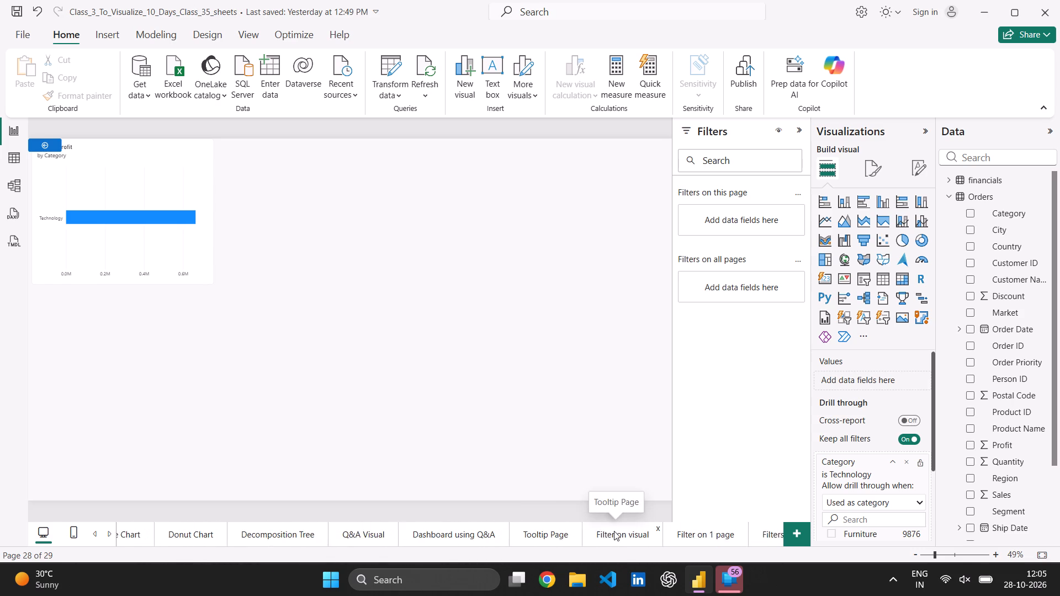
pyautogui.hscroll(-3, 614, 531)
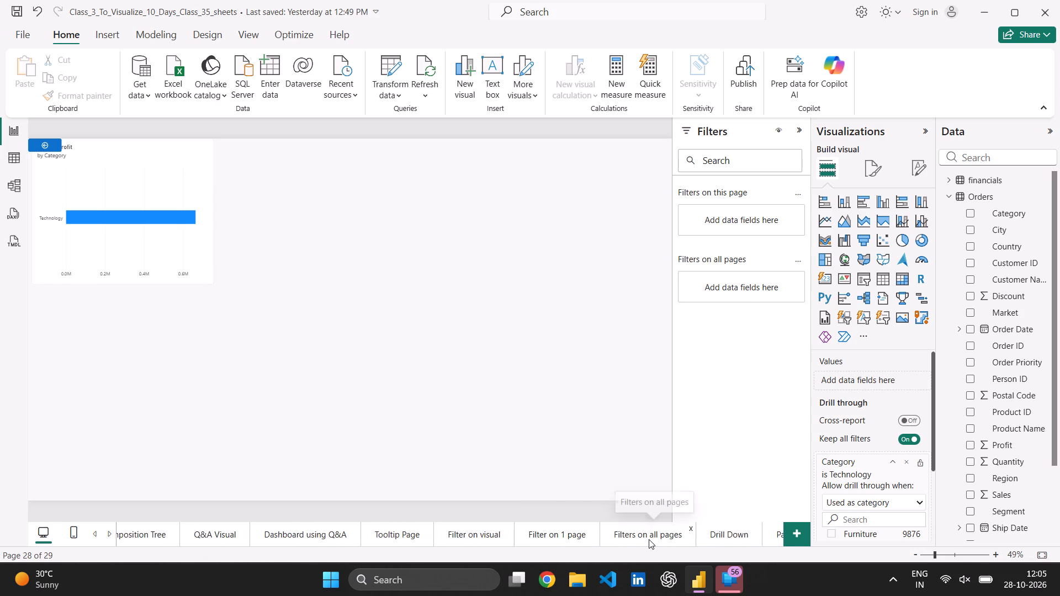
pyautogui.hscroll(-3, 649, 539)
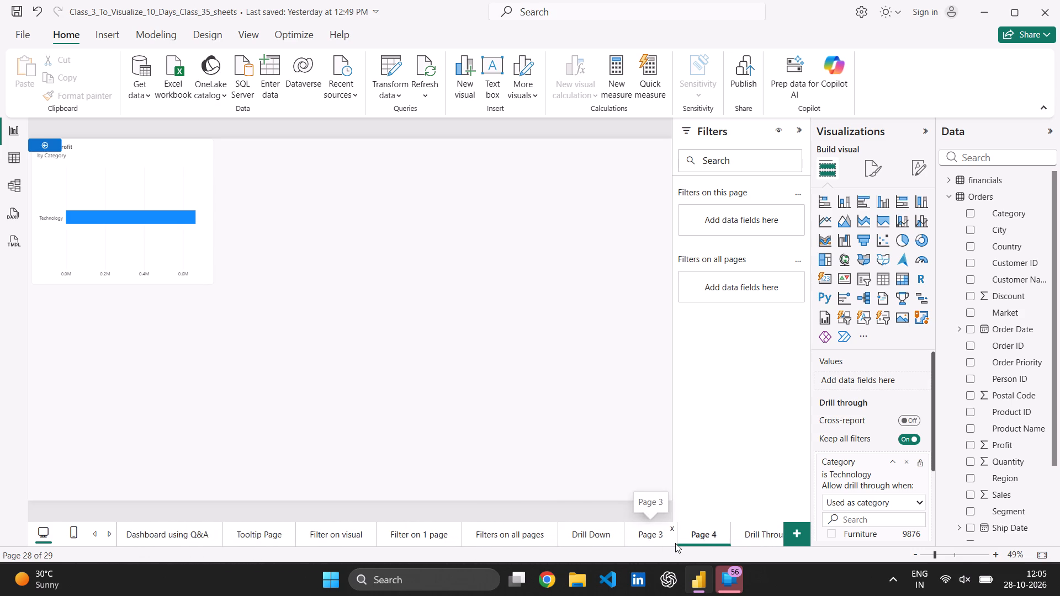
pyautogui.hscroll(-1, 677, 544)
pyautogui.hscroll(-1, 723, 528)
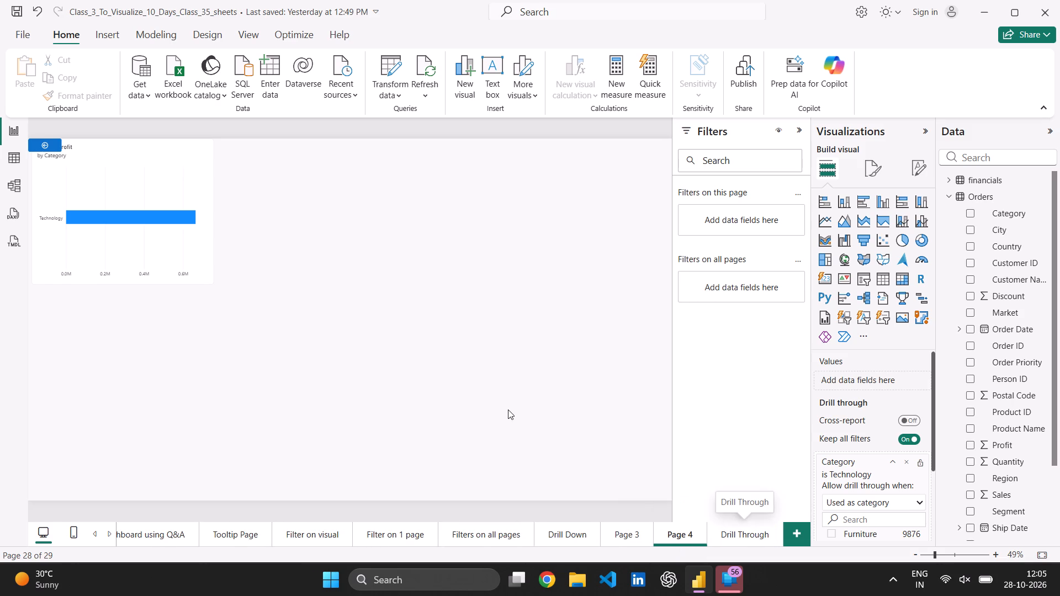
pyautogui.click(508, 409)
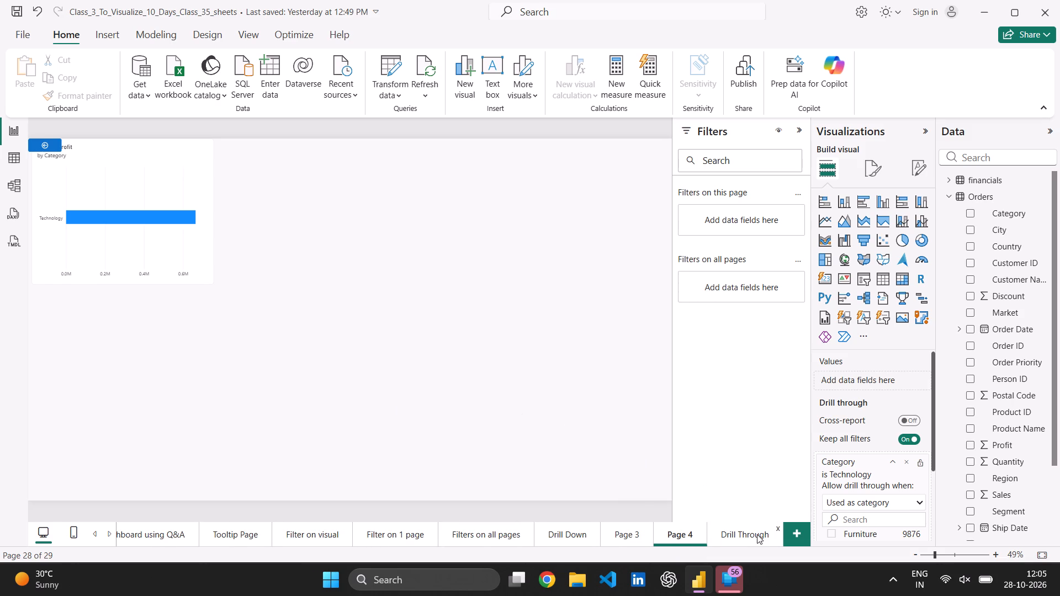
# Rename the Drill Through page as Drill Through 29.
pyautogui.doubleClick(759, 536)
pyautogui.press('space')
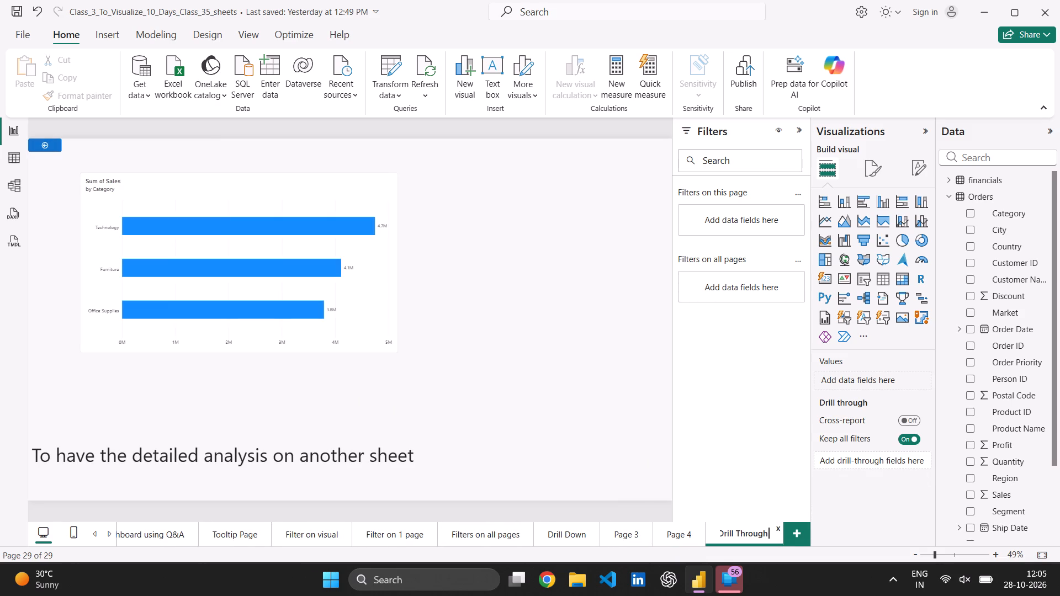
pyautogui.write('29')
pyautogui.press('Return')
pyautogui.click(608, 328)
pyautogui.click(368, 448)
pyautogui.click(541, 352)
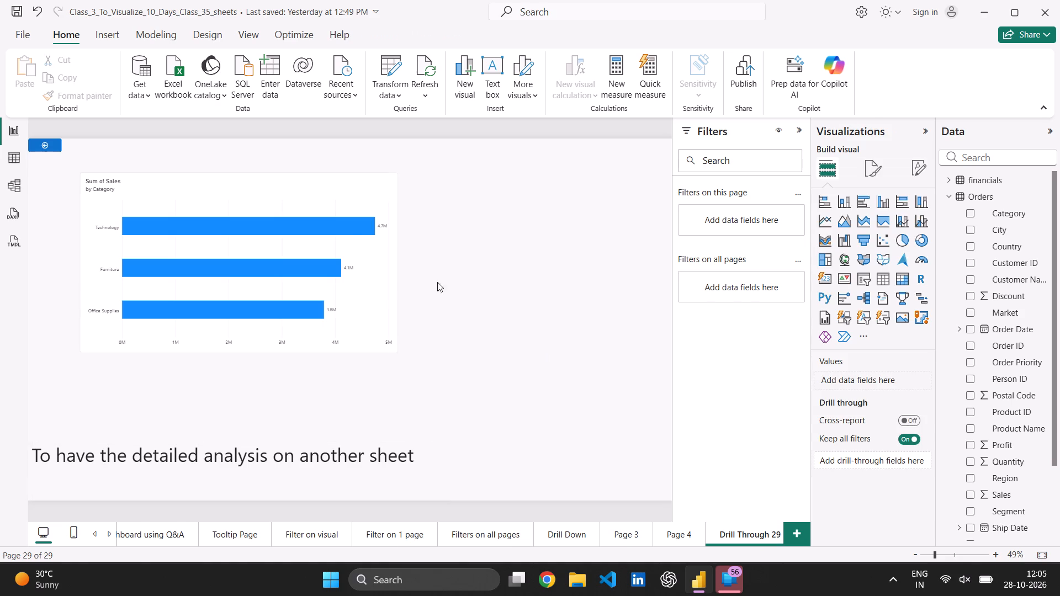
# Shift the Sum of Sales by Category chart slightly left and down on the Drill Through 29 page.
pyautogui.moveTo(312, 195); pyautogui.dragTo(302, 195)
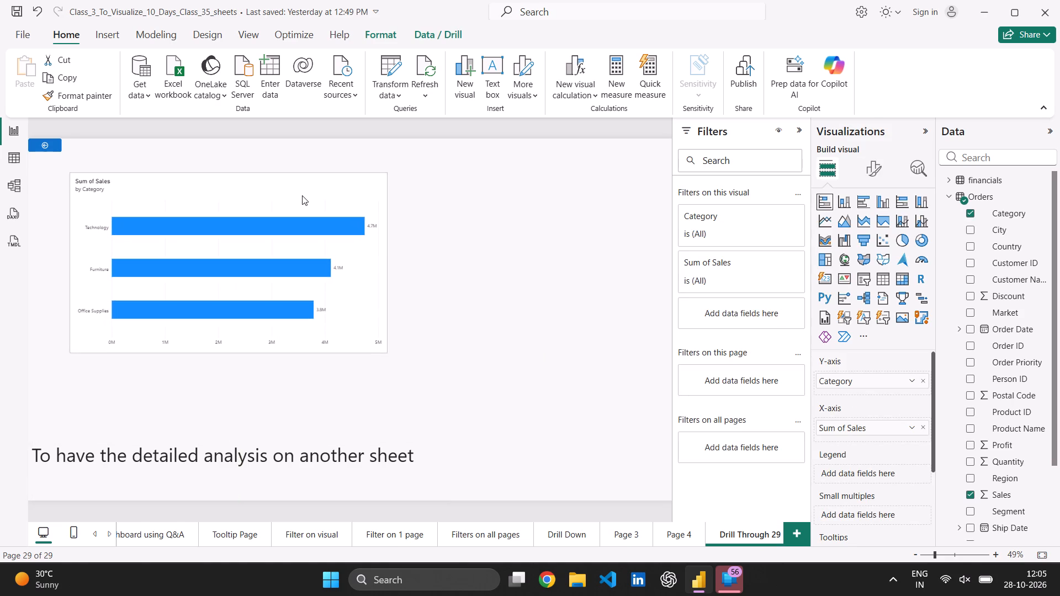
pyautogui.moveTo(302, 195); pyautogui.dragTo(302, 200)
pyautogui.click(574, 257)
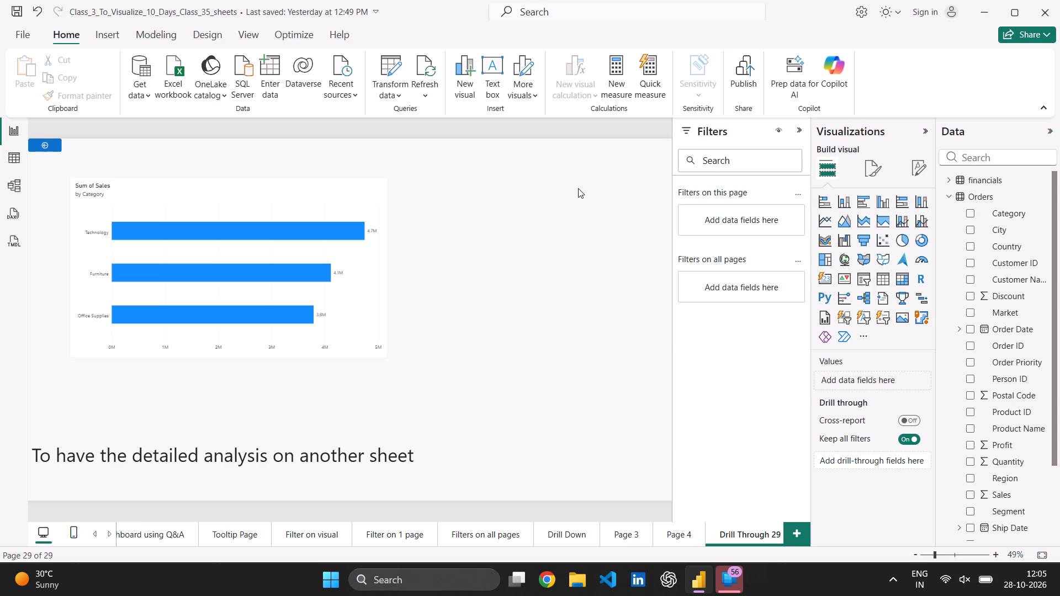
pyautogui.click(487, 193)
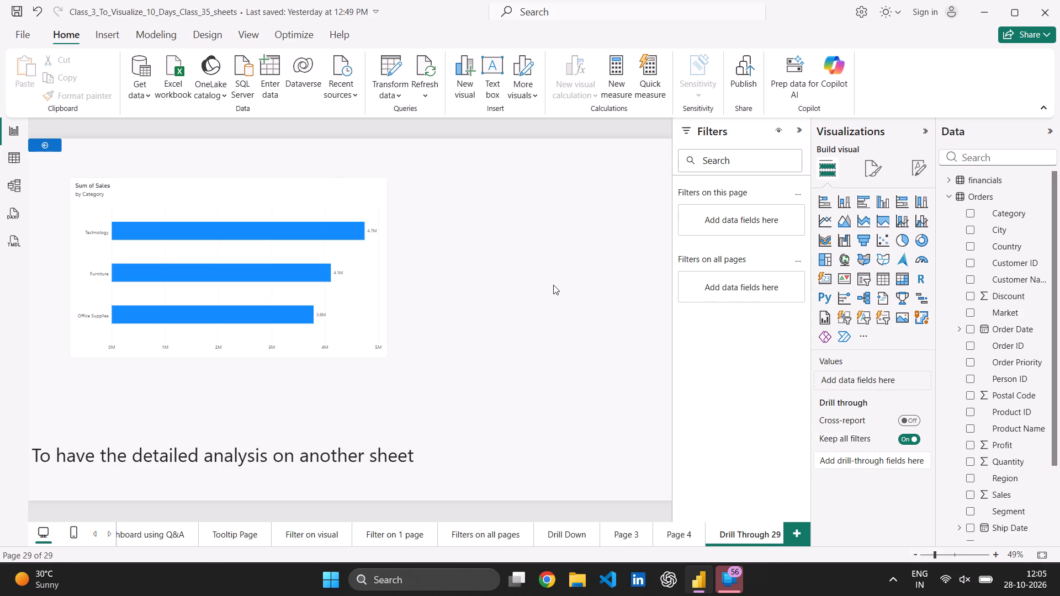
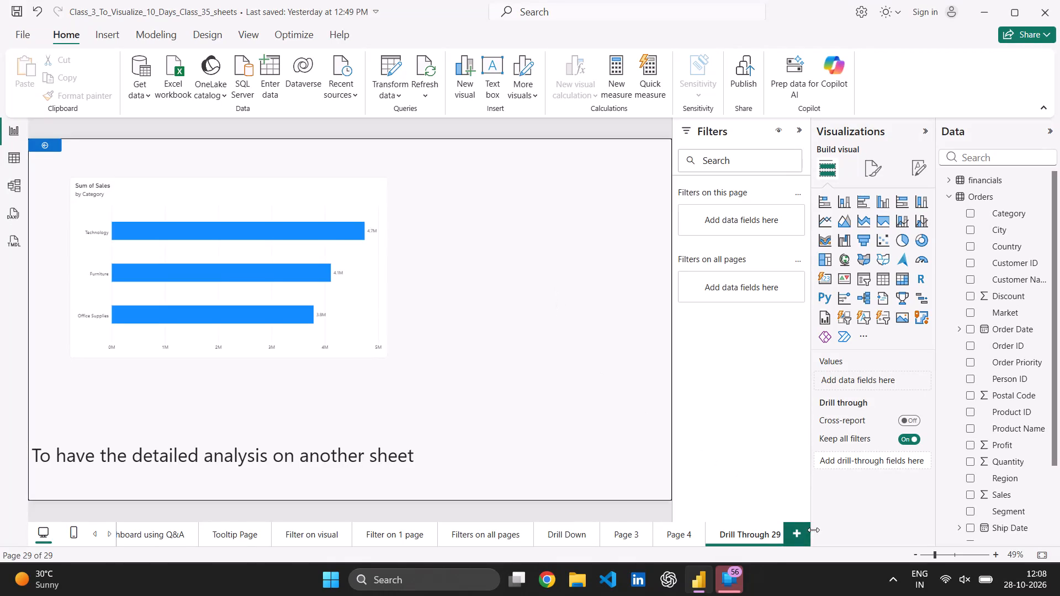
# Add a new blank page to the report after the Drill Through 29 page.
pyautogui.click(782, 555)
pyautogui.click(805, 552)
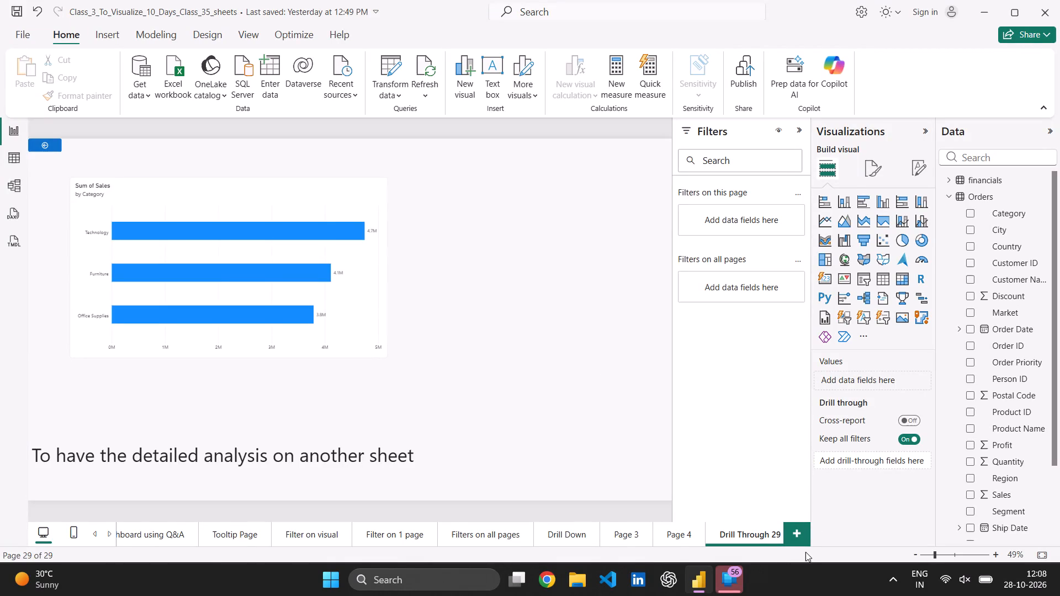
pyautogui.click(794, 540)
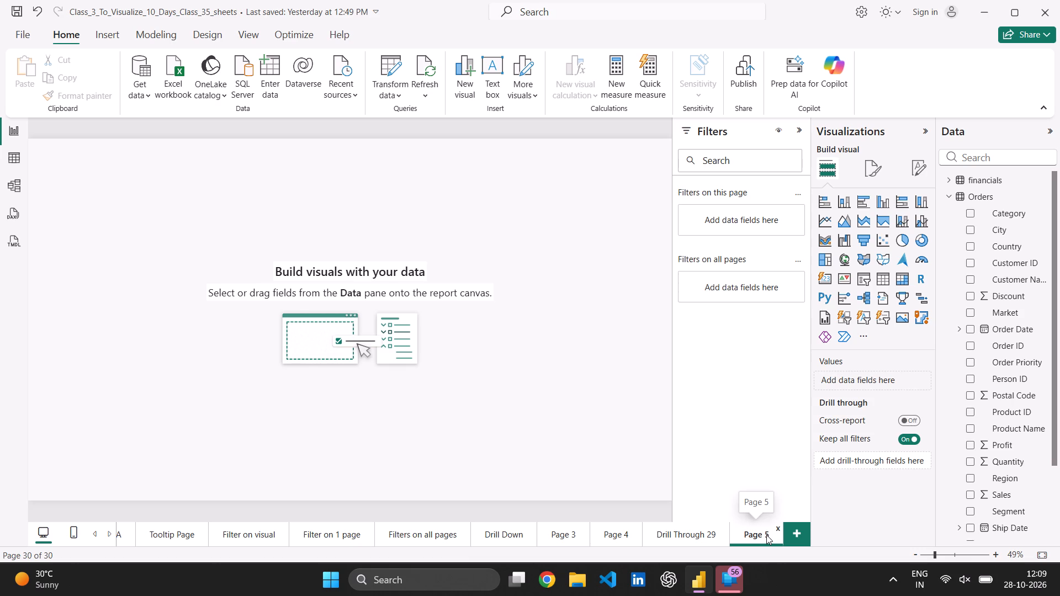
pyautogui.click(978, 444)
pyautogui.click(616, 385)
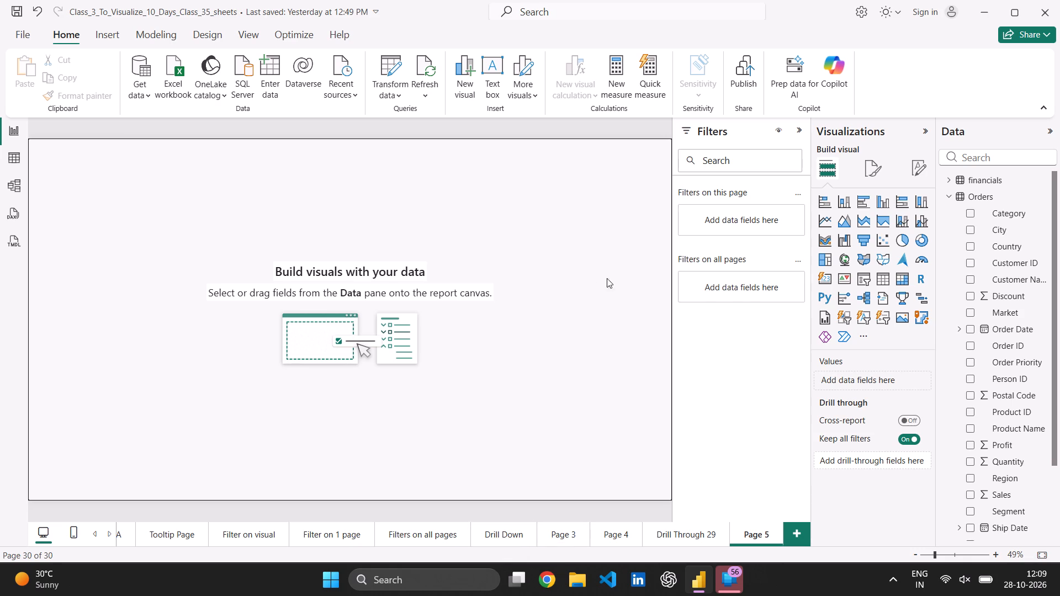
# Switch to Google Chrome and start it with the user profile that has a photo.
pyautogui.click(554, 574)
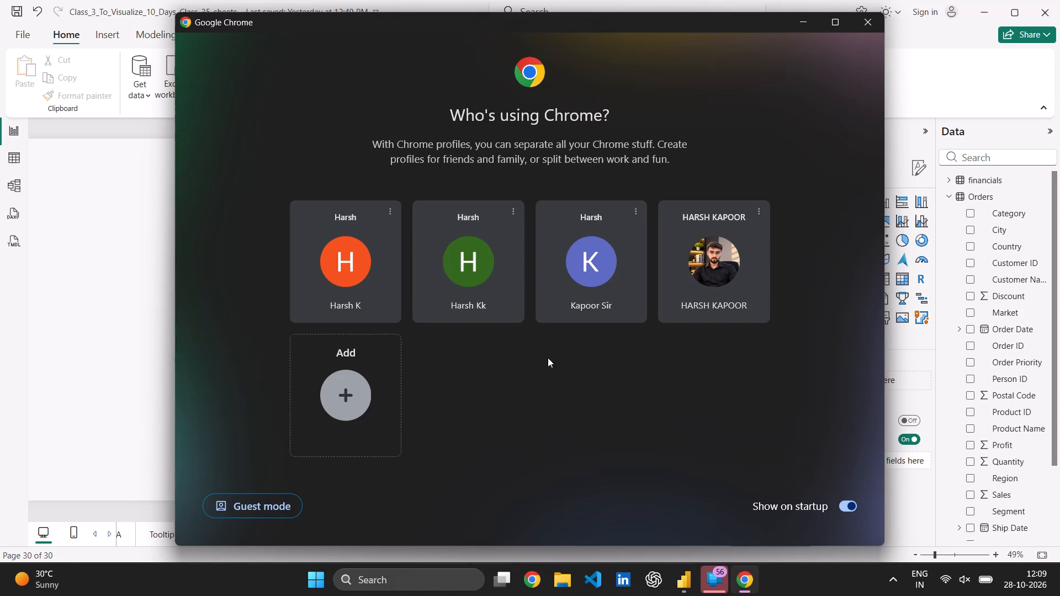
pyautogui.doubleClick(694, 249)
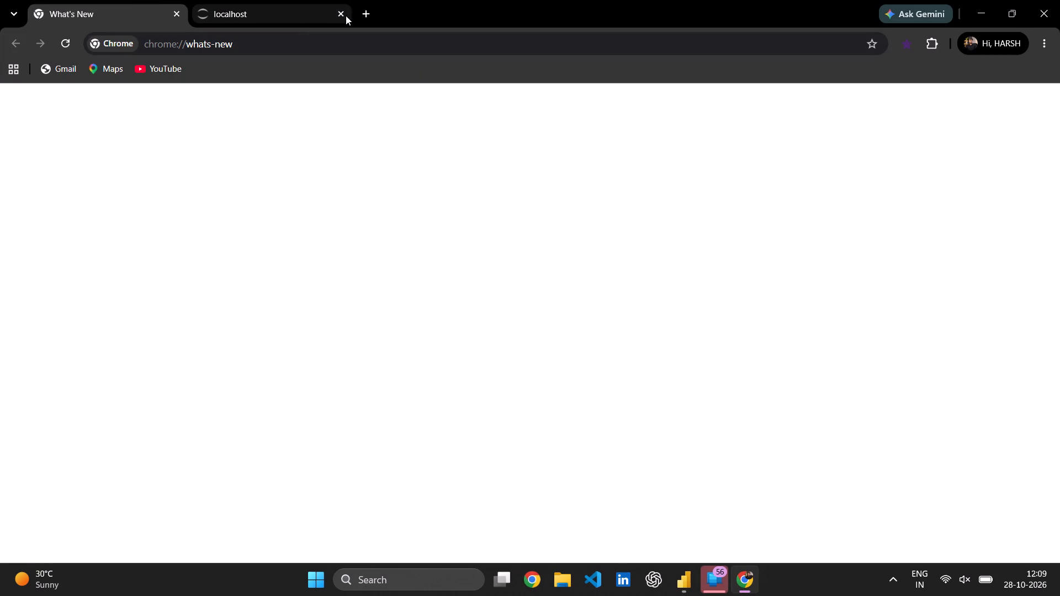
# Open Gmail in a new browser tab, closing the startup localhost and What's New tabs.
pyautogui.click(345, 16)
pyautogui.click(208, 14)
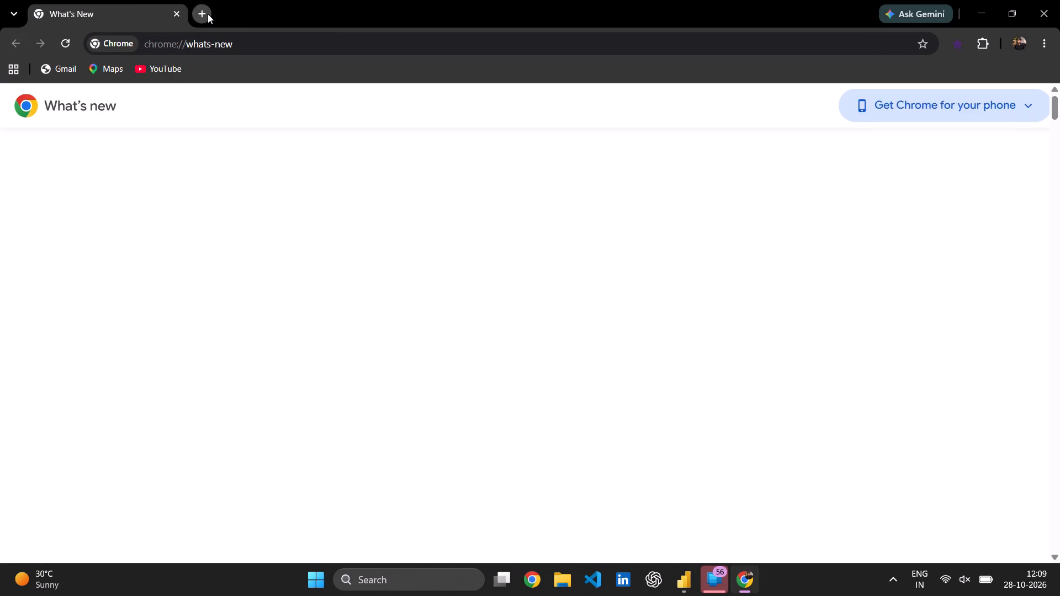
pyautogui.click(70, 66)
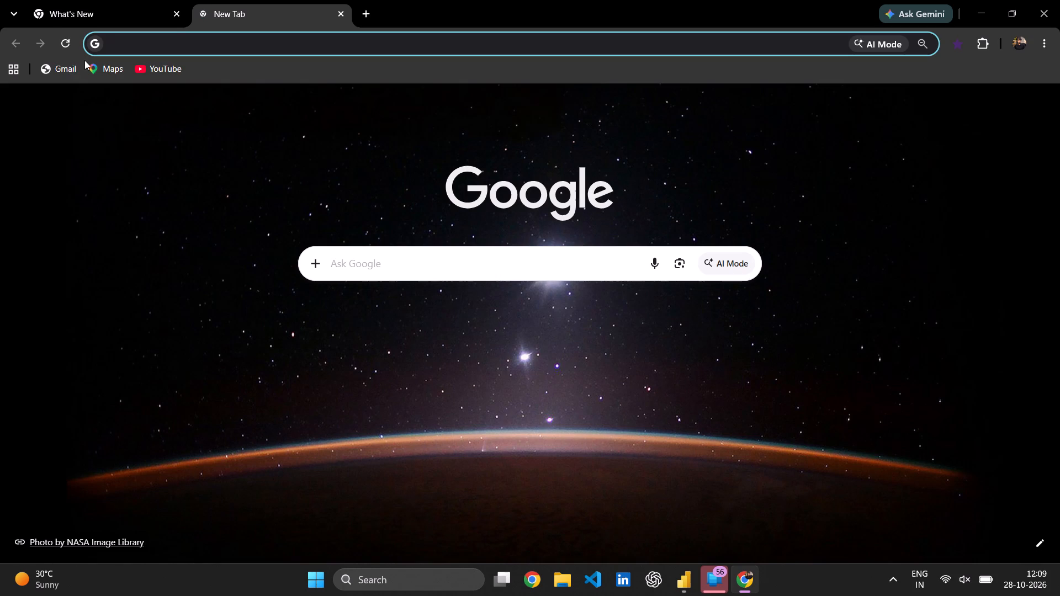
pyautogui.click(181, 14)
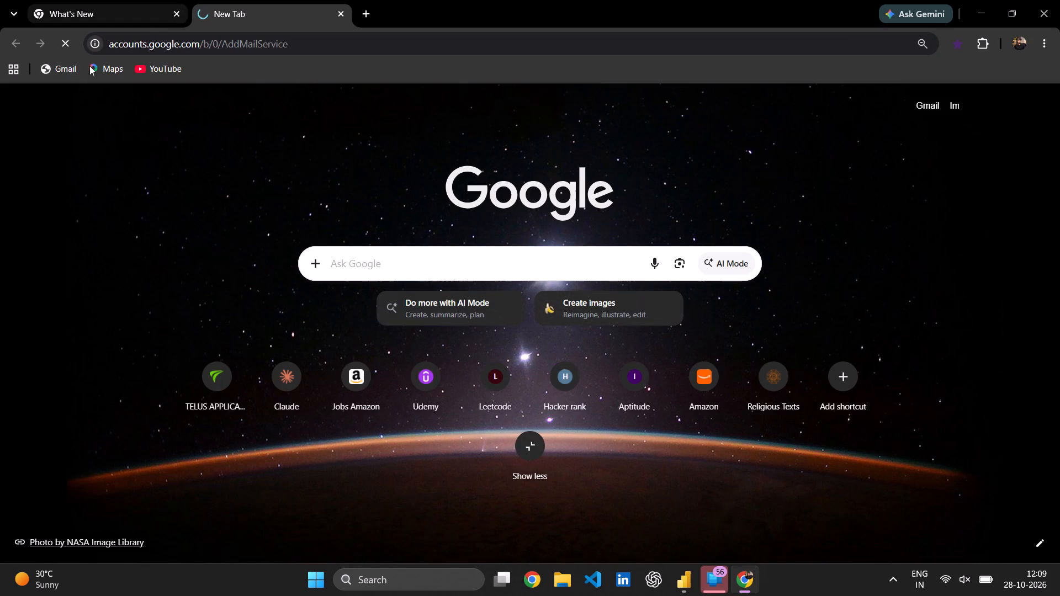
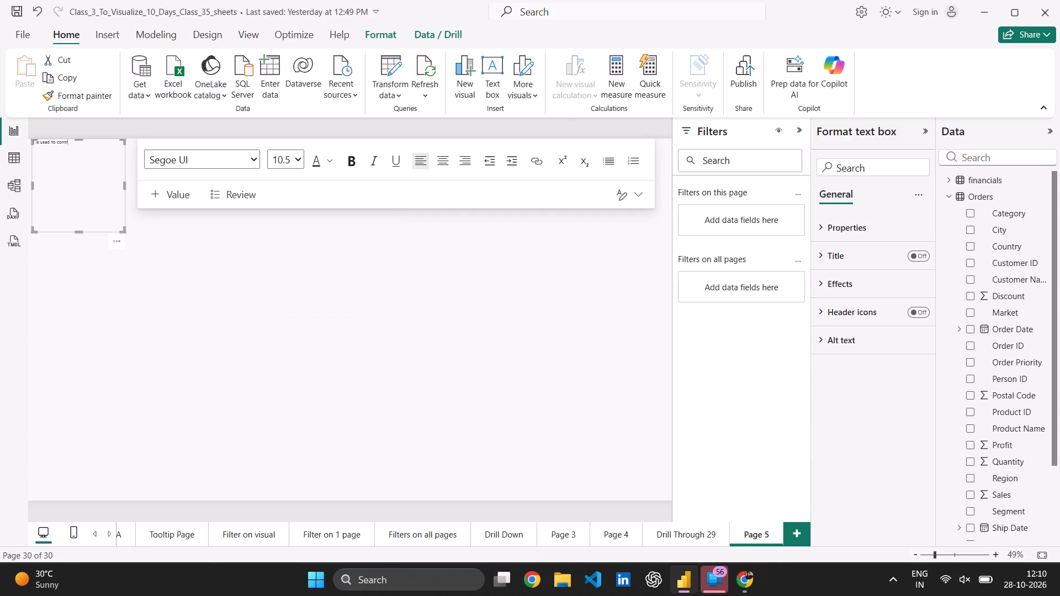
# Continue the sentence in the text box on the new blank page so it reads "is used to control the acees of data".
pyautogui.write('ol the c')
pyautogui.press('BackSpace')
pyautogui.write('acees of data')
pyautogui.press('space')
# Complete the text box sentence with "with the daat", then cut the whole sentence and paste it back.
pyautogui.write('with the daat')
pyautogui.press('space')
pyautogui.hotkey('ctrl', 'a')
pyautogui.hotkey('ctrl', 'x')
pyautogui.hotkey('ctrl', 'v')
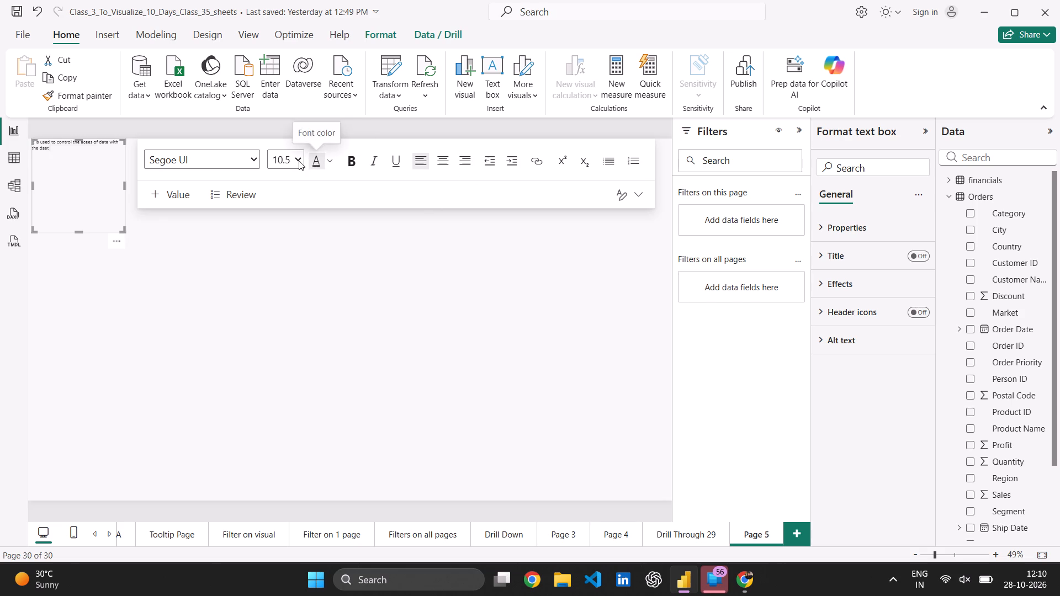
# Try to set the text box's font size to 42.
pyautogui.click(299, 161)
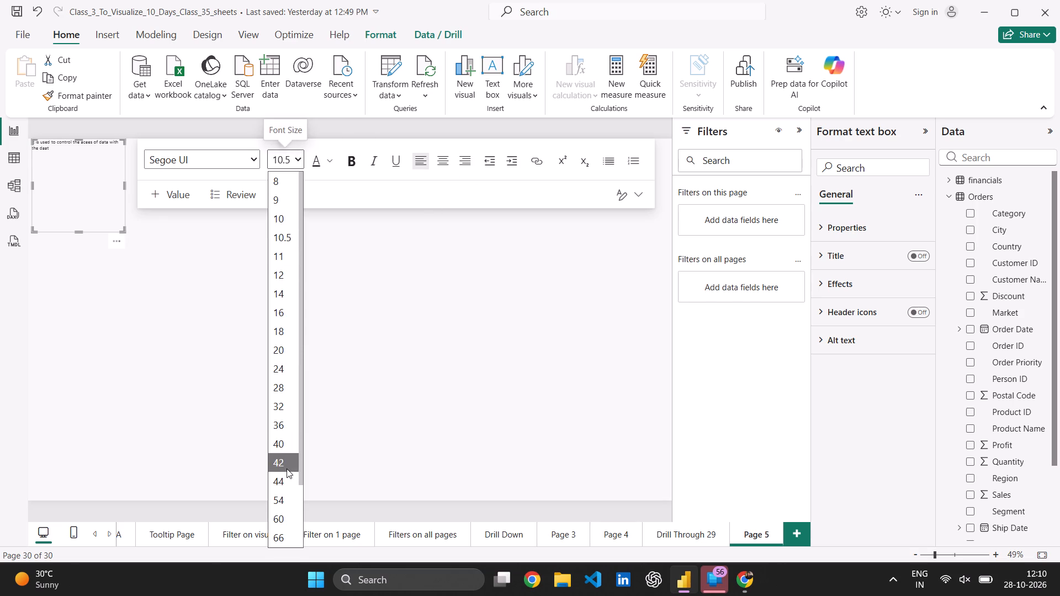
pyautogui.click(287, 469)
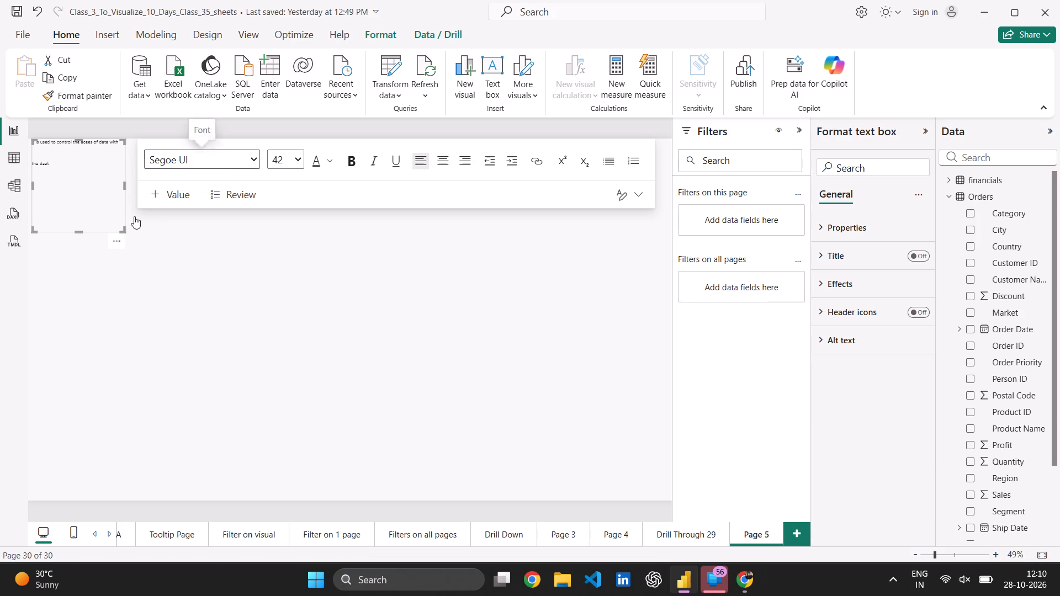
# Widen the text box to about three quarters of the page's width.
pyautogui.moveTo(125, 184); pyautogui.dragTo(447, 178)
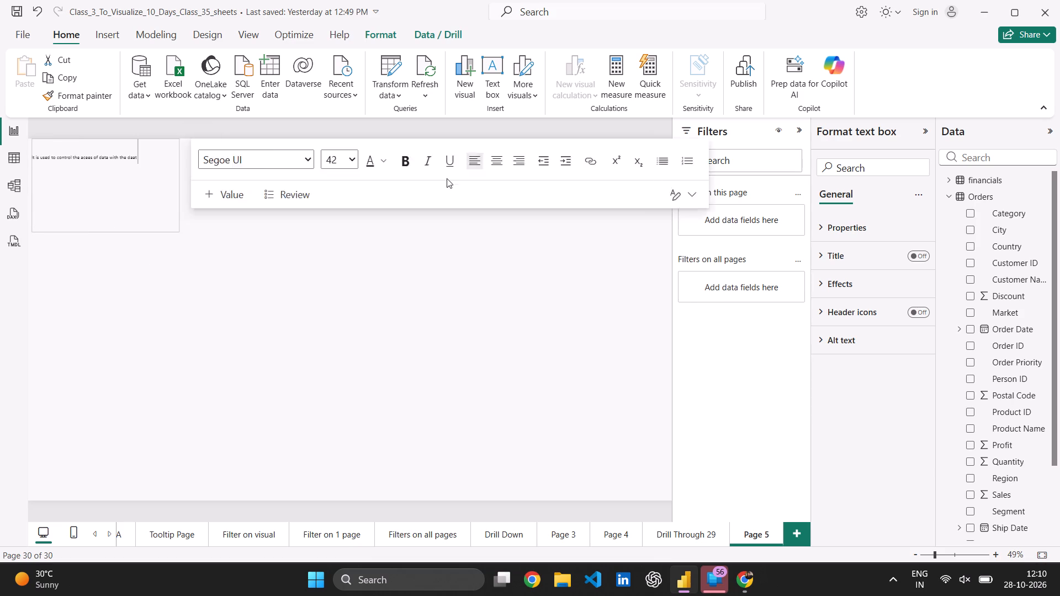
pyautogui.moveTo(447, 178); pyautogui.dragTo(491, 181)
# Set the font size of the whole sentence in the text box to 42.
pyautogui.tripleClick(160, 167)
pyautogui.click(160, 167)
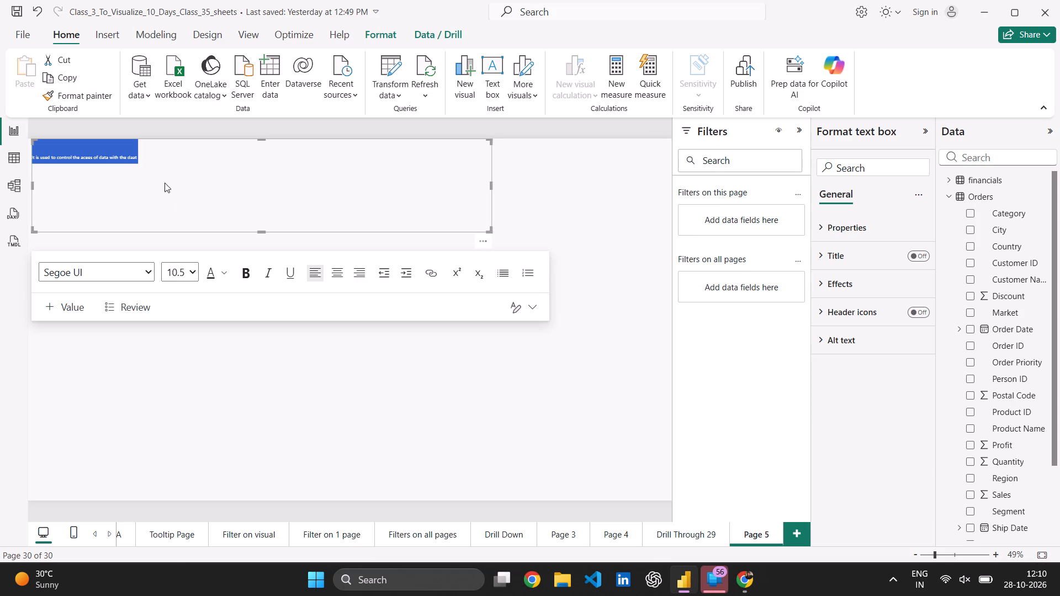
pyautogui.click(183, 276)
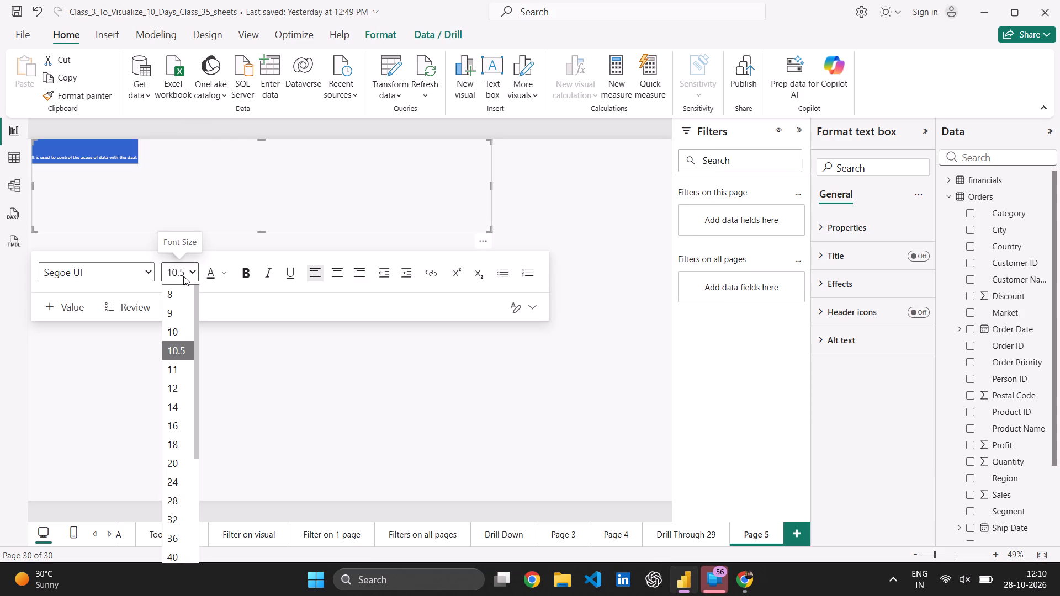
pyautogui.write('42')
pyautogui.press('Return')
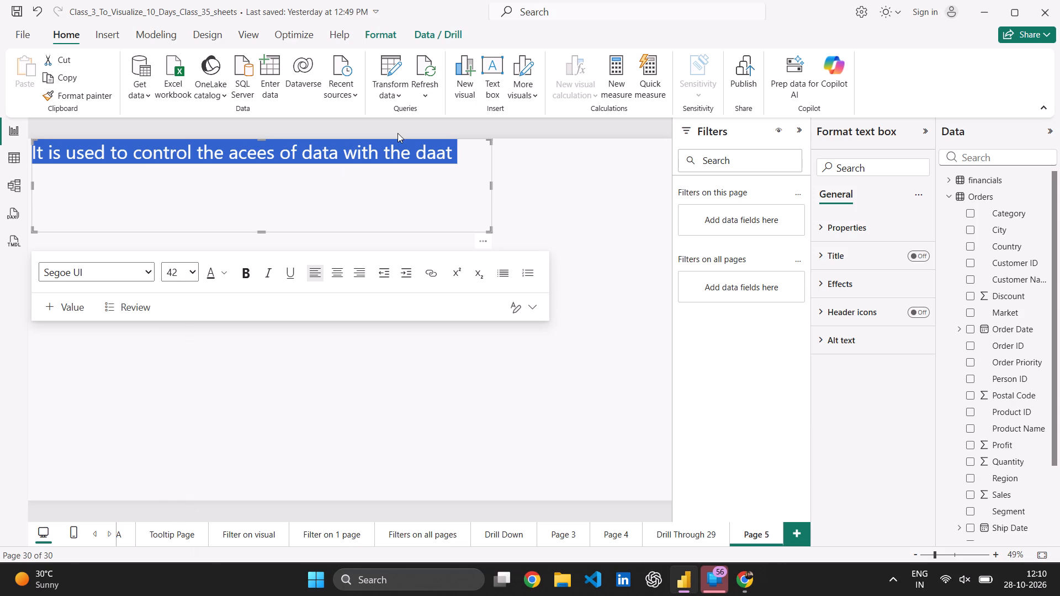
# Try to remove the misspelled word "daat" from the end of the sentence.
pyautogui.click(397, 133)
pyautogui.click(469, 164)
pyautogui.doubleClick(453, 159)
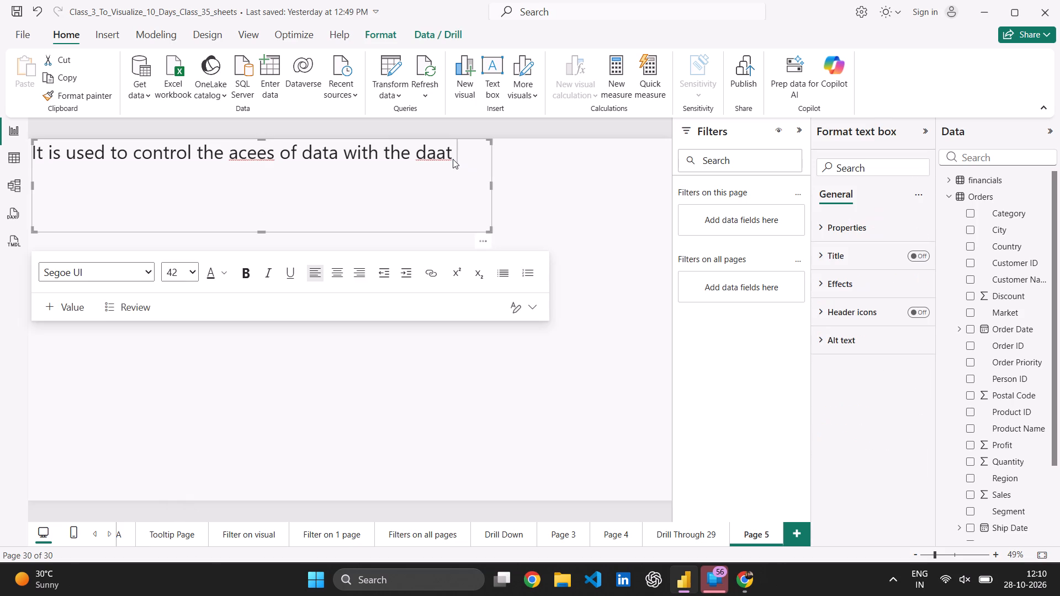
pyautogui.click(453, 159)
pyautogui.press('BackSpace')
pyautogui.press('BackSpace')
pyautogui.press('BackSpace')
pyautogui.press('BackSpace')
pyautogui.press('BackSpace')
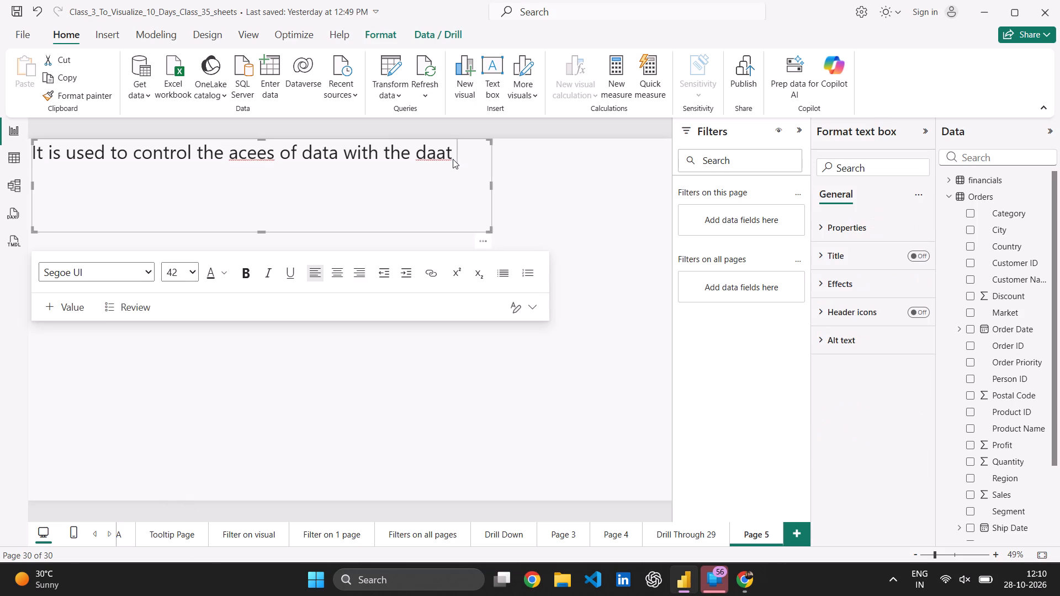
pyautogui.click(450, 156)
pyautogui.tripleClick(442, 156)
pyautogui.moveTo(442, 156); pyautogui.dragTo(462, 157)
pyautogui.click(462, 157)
# Paste the copied sentence back into the text box and set its font size to 42.
pyautogui.hotkey('ctrl', 'v')
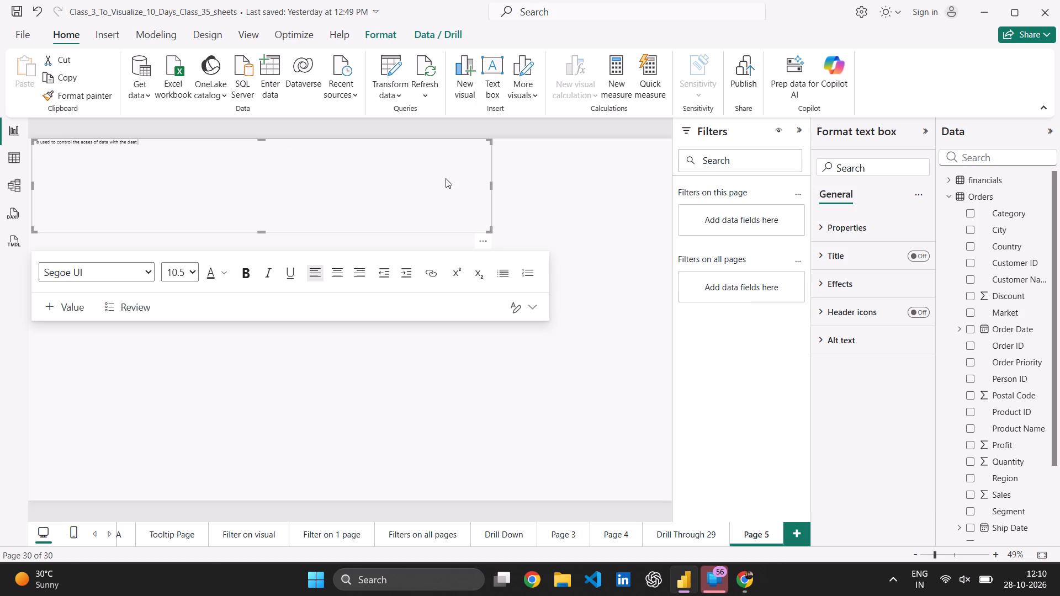
pyautogui.hotkey('ctrl', 'a')
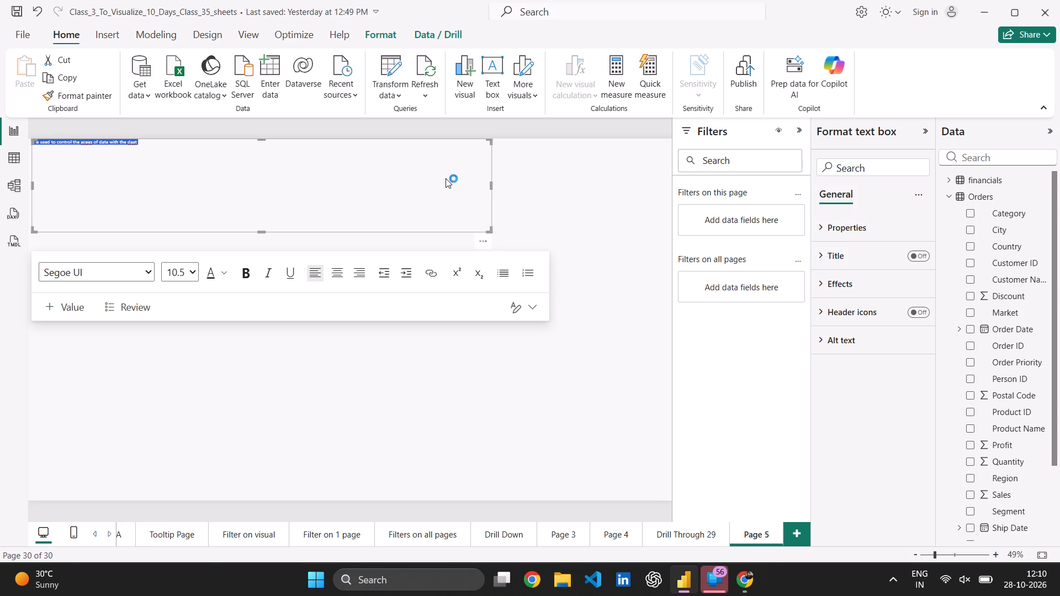
pyautogui.click(187, 269)
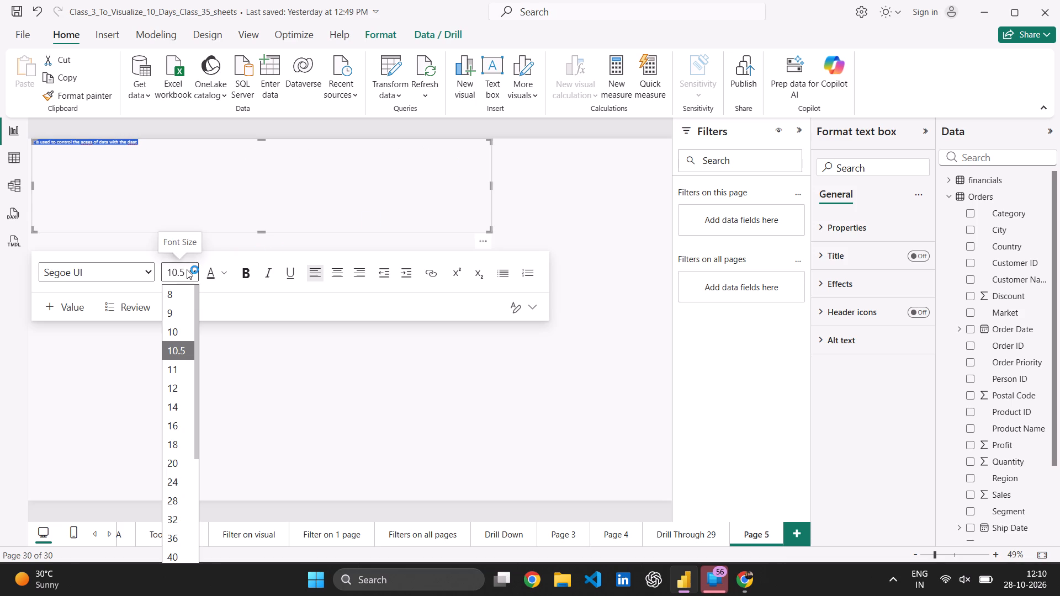
pyautogui.write('42')
pyautogui.press('Return')
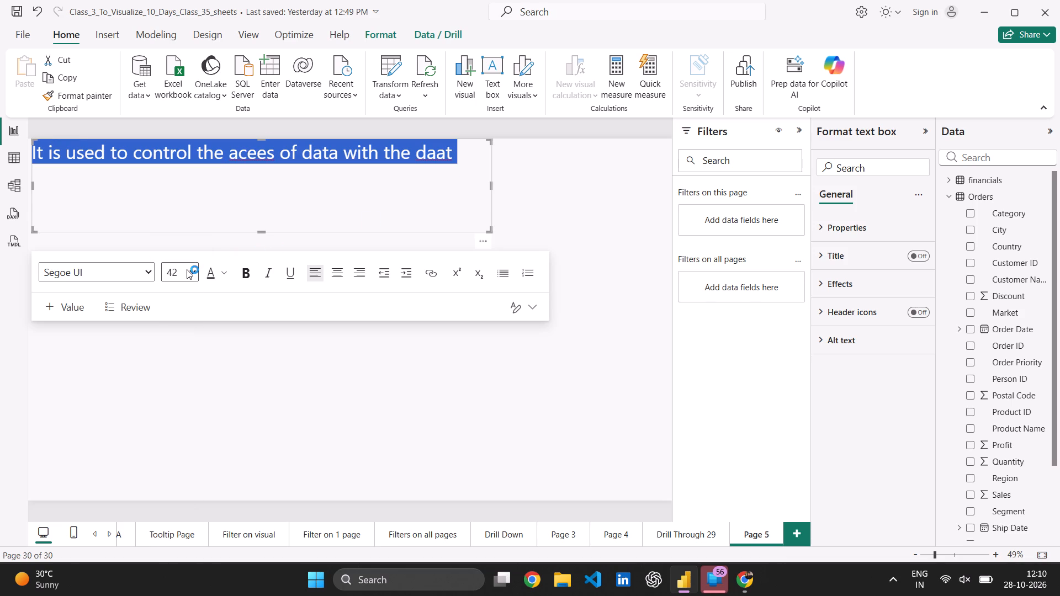
# Correct the sentence's last word "daat" to "data".
pyautogui.click(405, 161)
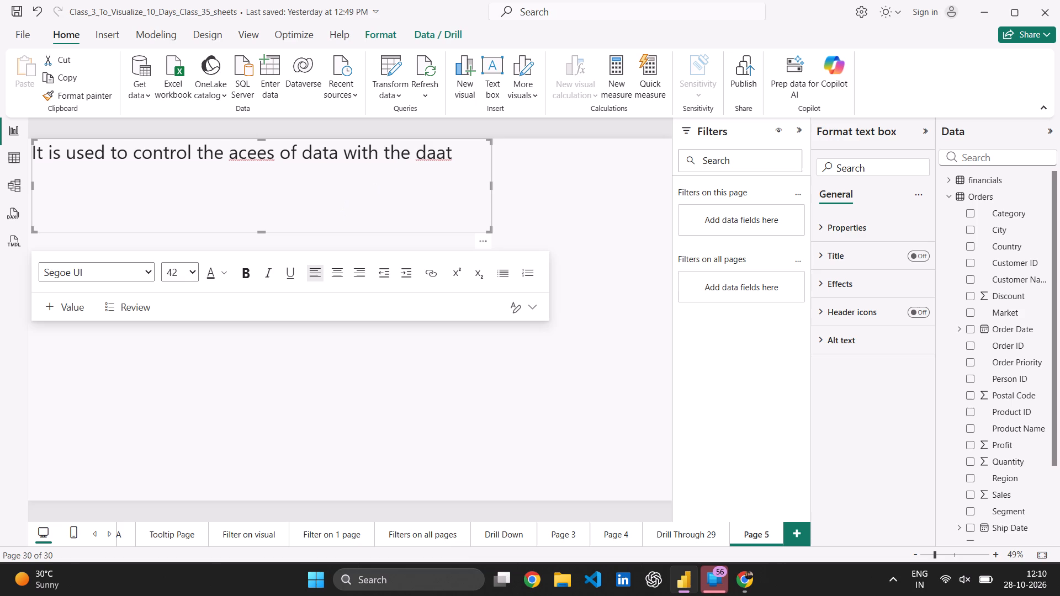
pyautogui.press('Right')
pyautogui.press('Right')
pyautogui.press('Right')
pyautogui.press('Right')
pyautogui.press('Right')
pyautogui.press('Right')
pyautogui.press('BackSpace')
pyautogui.press('BackSpace')
pyautogui.write('ta')
# Correct the misspelled word "acees" in the sentence to "access".
pyautogui.click(269, 157)
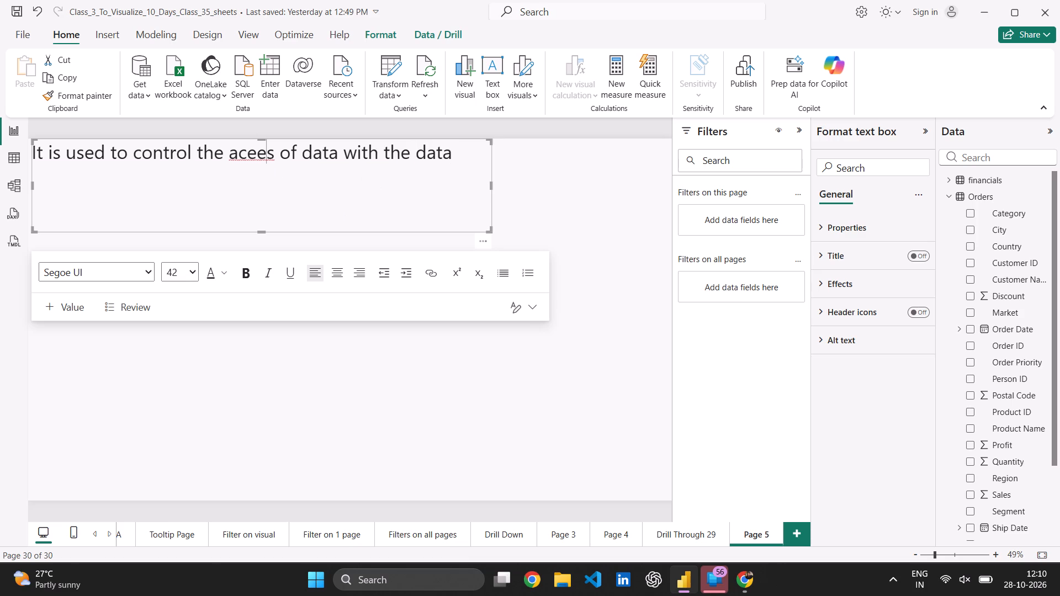
pyautogui.press('Left')
pyautogui.press('Left')
pyautogui.press('c')
pyautogui.press('Right')
pyautogui.press('Right')
pyautogui.press('BackSpace')
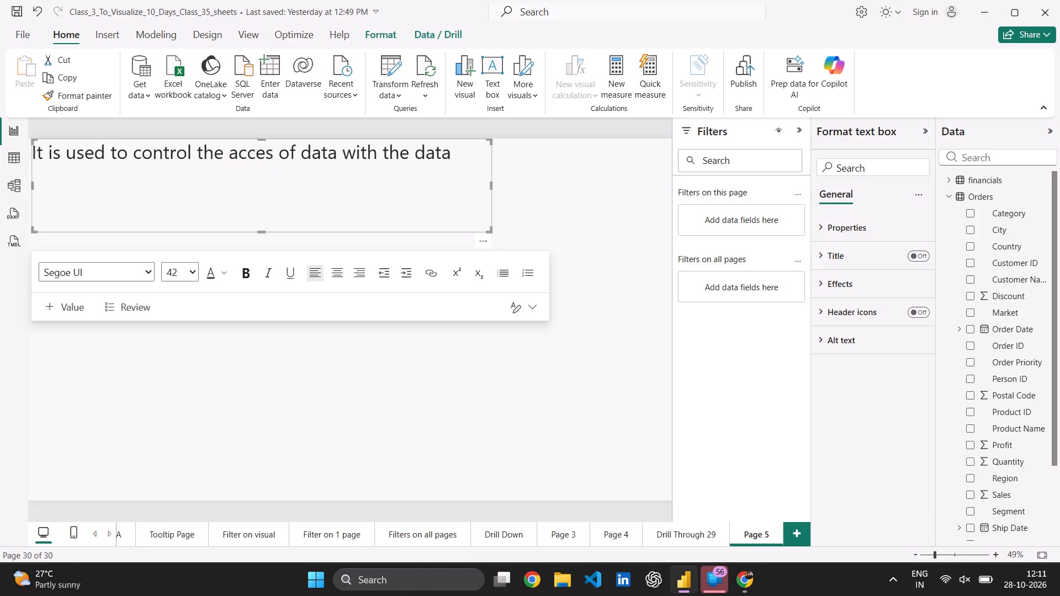
pyautogui.press('s')
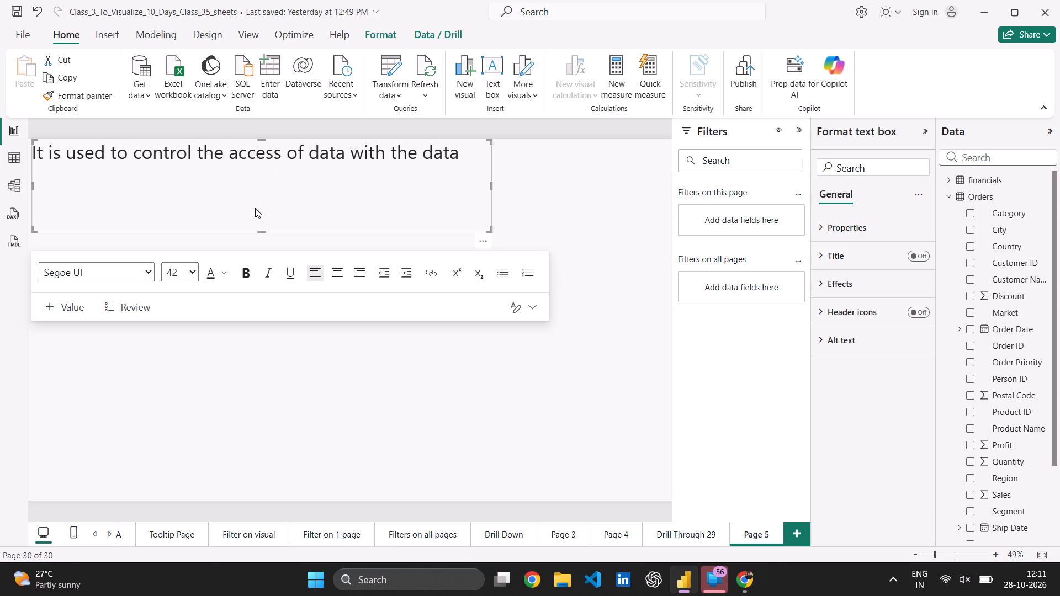
# Reduce the text box's height to fit its single line of text and deselect it.
pyautogui.moveTo(262, 229); pyautogui.dragTo(286, 163)
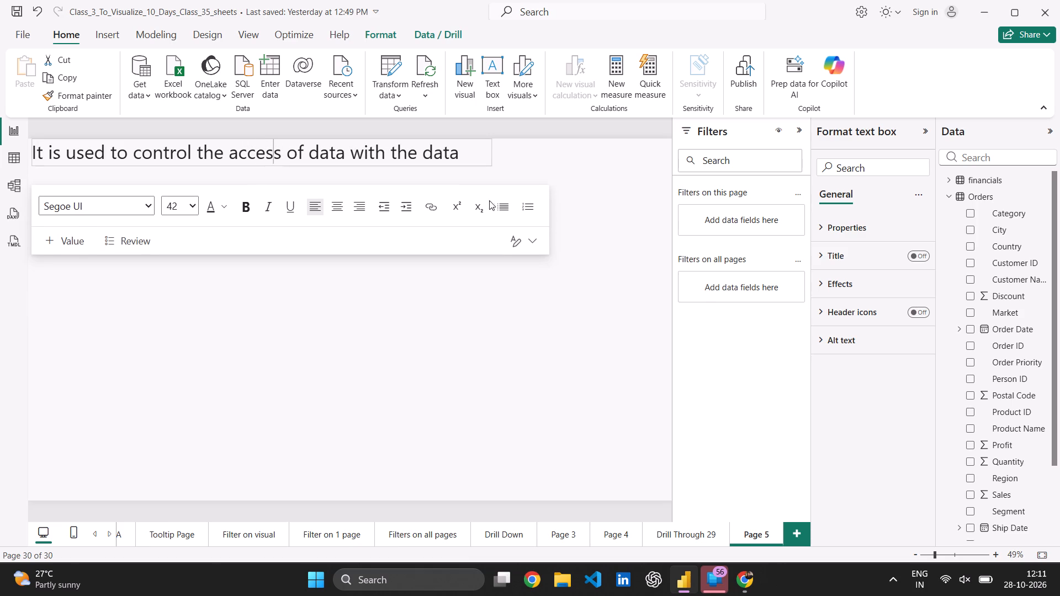
pyautogui.click(587, 224)
pyautogui.click(587, 224)
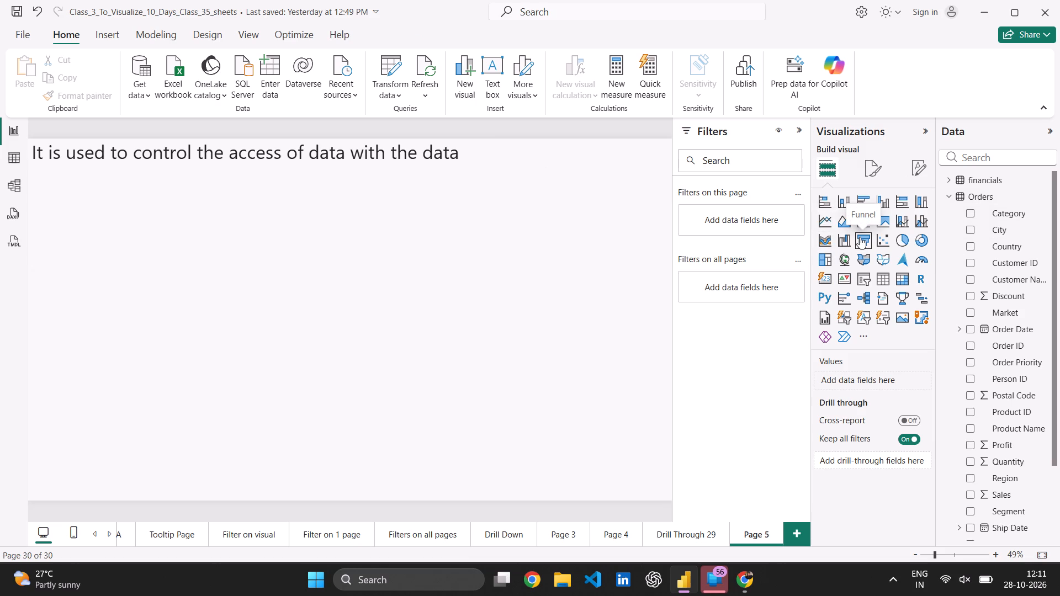
# Add a treemap visual directly below the text box and extend its height to about the middle of the page.
pyautogui.click(827, 265)
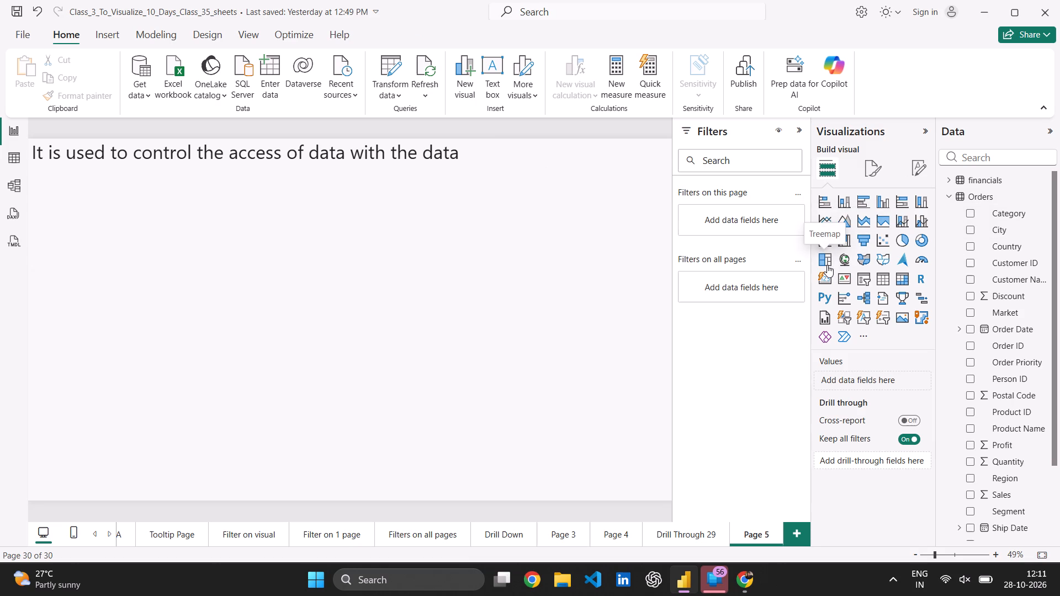
pyautogui.click(293, 220)
pyautogui.moveTo(293, 220); pyautogui.dragTo(286, 203)
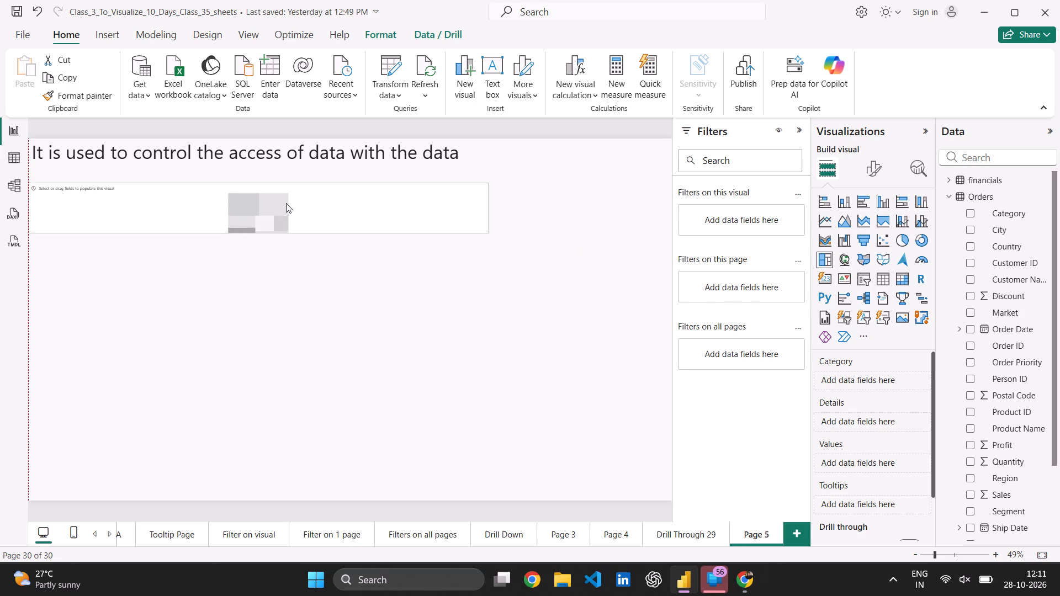
pyautogui.moveTo(286, 203); pyautogui.dragTo(287, 188)
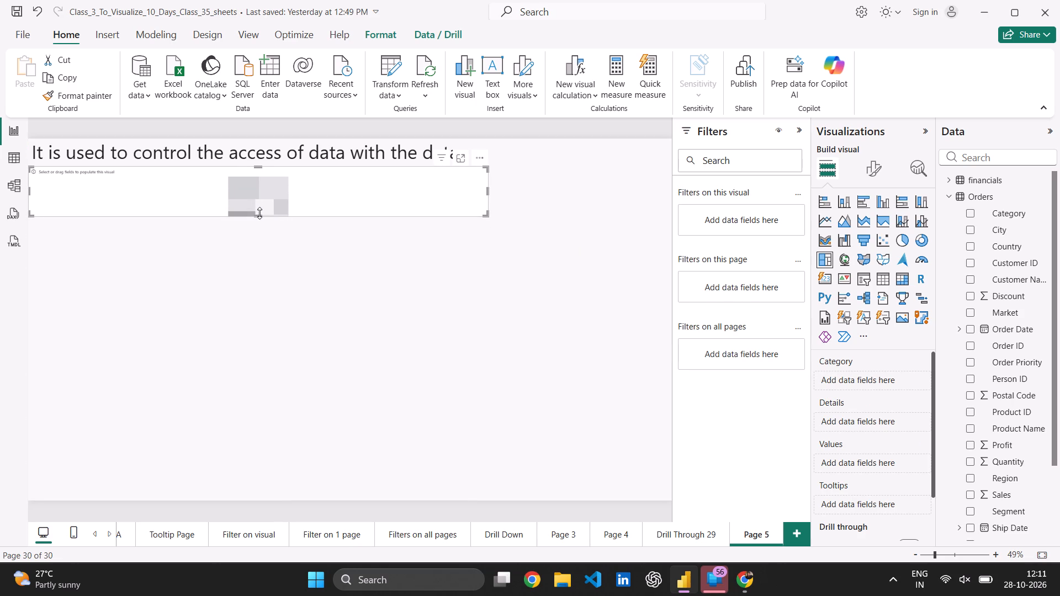
pyautogui.moveTo(259, 215); pyautogui.dragTo(259, 319)
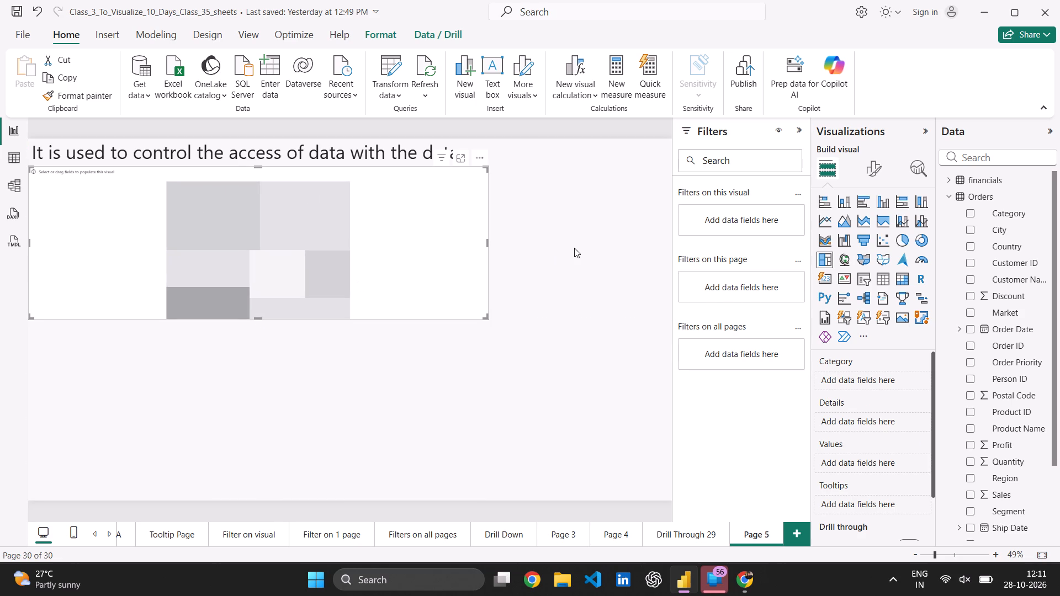
# Assign the Orders fields to the treemap: Category as category, Sub-Category as details and Sales as values.
pyautogui.click(974, 215)
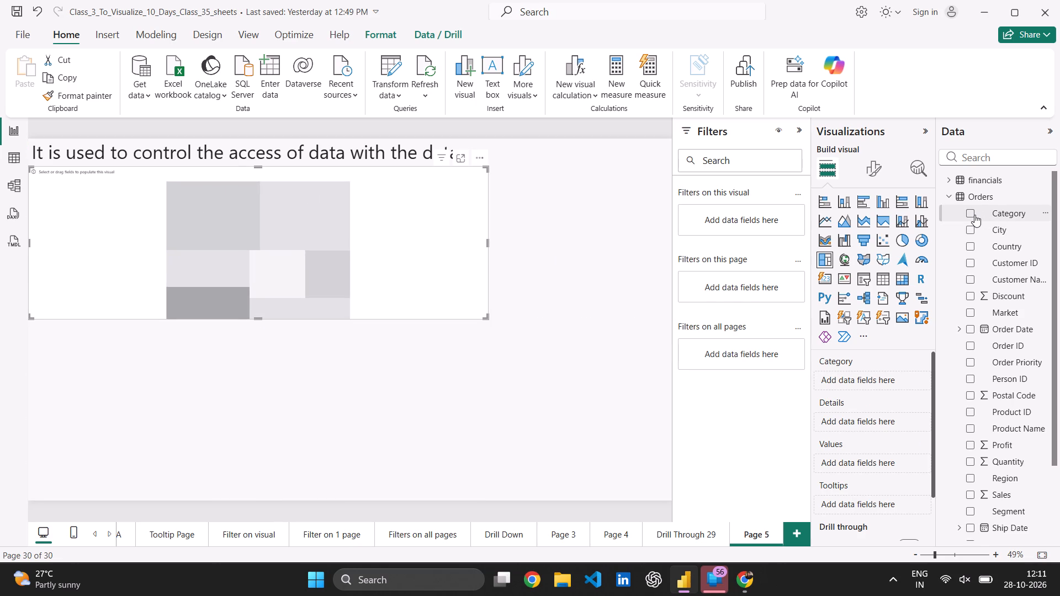
pyautogui.click(969, 215)
pyautogui.scroll(-1, 993, 315)
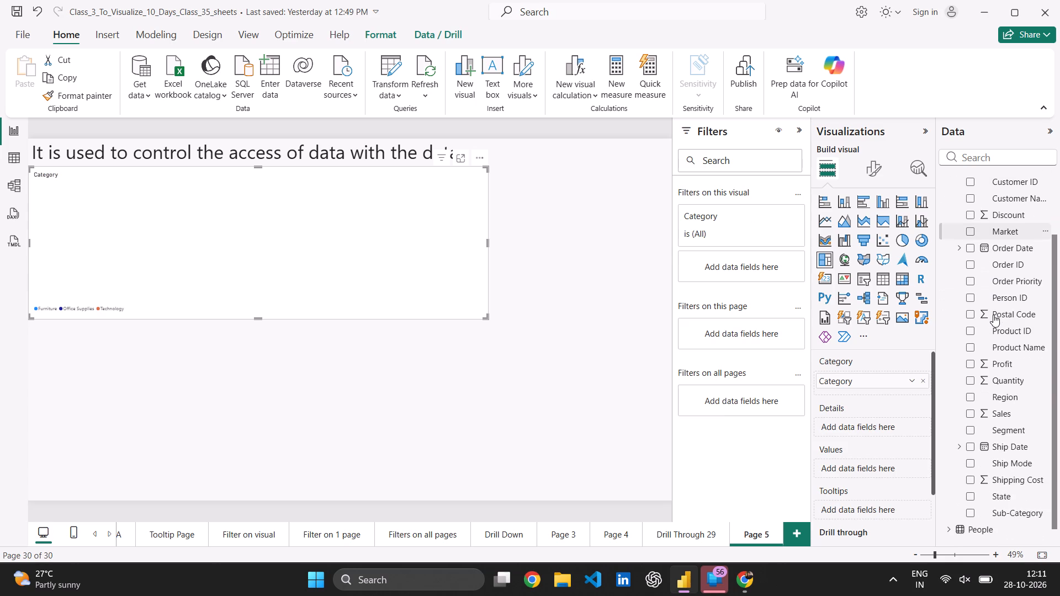
pyautogui.scroll(-1, 993, 315)
pyautogui.click(969, 496)
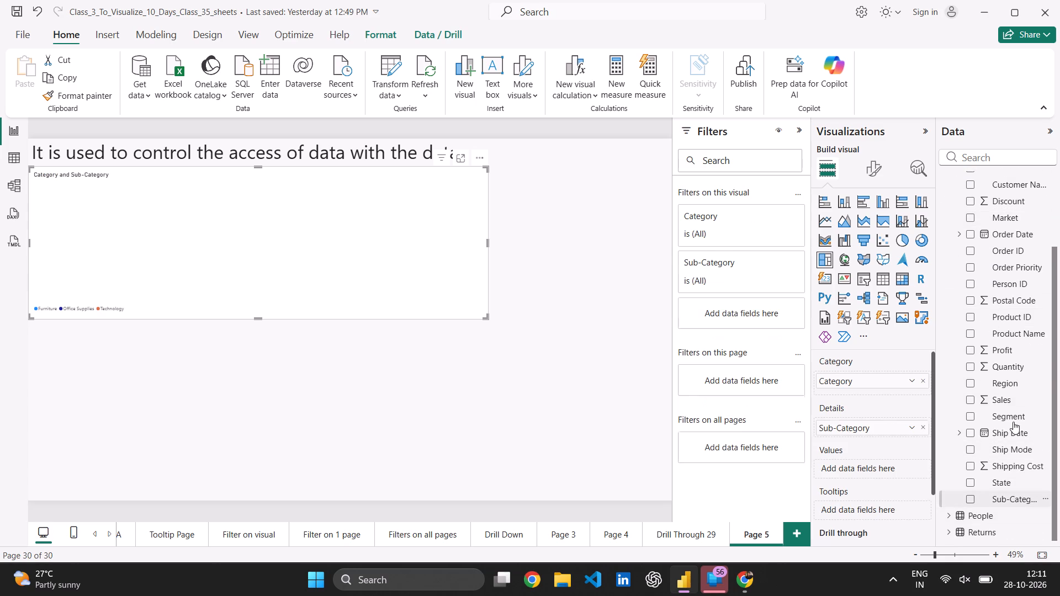
pyautogui.doubleClick(969, 398)
pyautogui.click(968, 401)
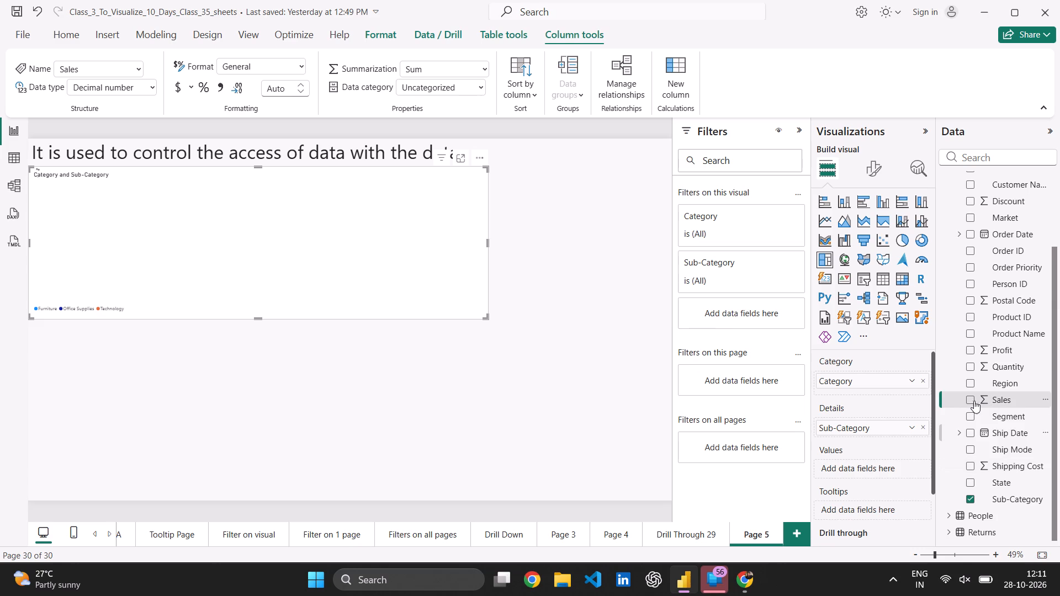
pyautogui.click(969, 402)
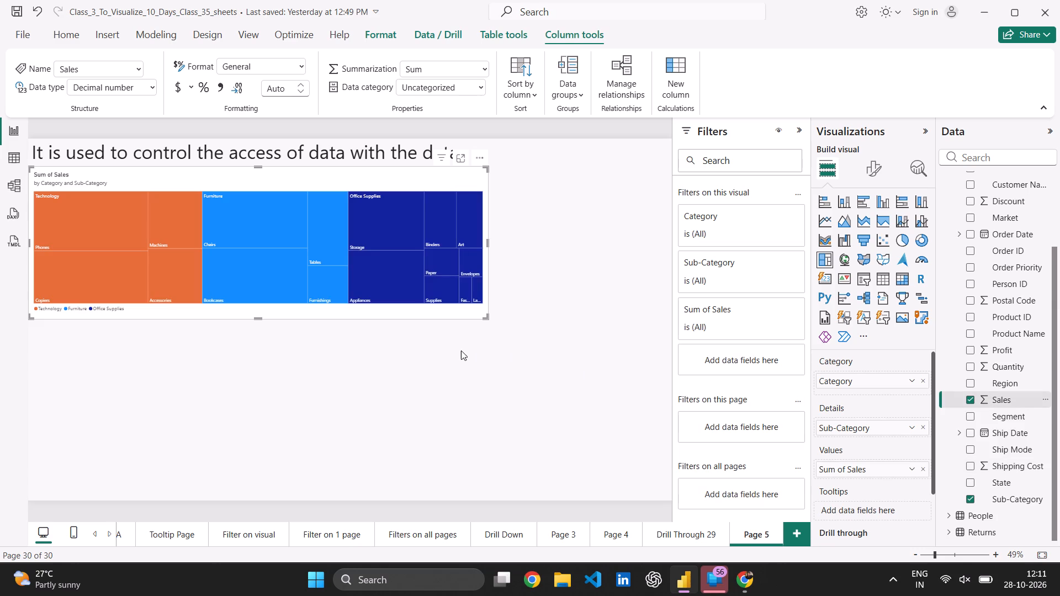
# Enlarge the treemap from its lower corner so it fills most of the page below the heading.
pyautogui.moveTo(487, 318); pyautogui.dragTo(656, 466)
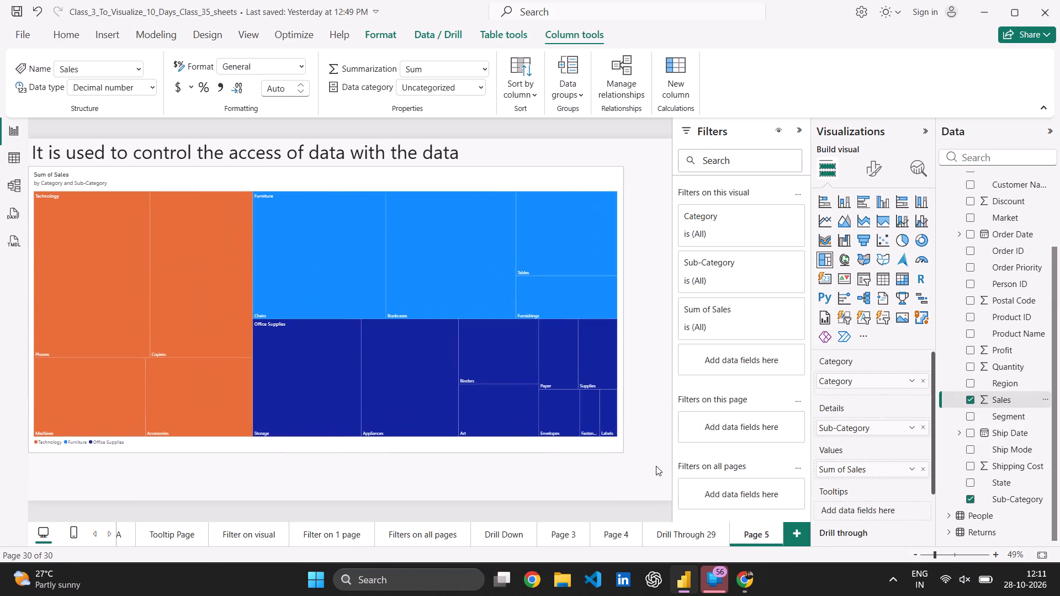
pyautogui.moveTo(656, 466); pyautogui.dragTo(632, 463)
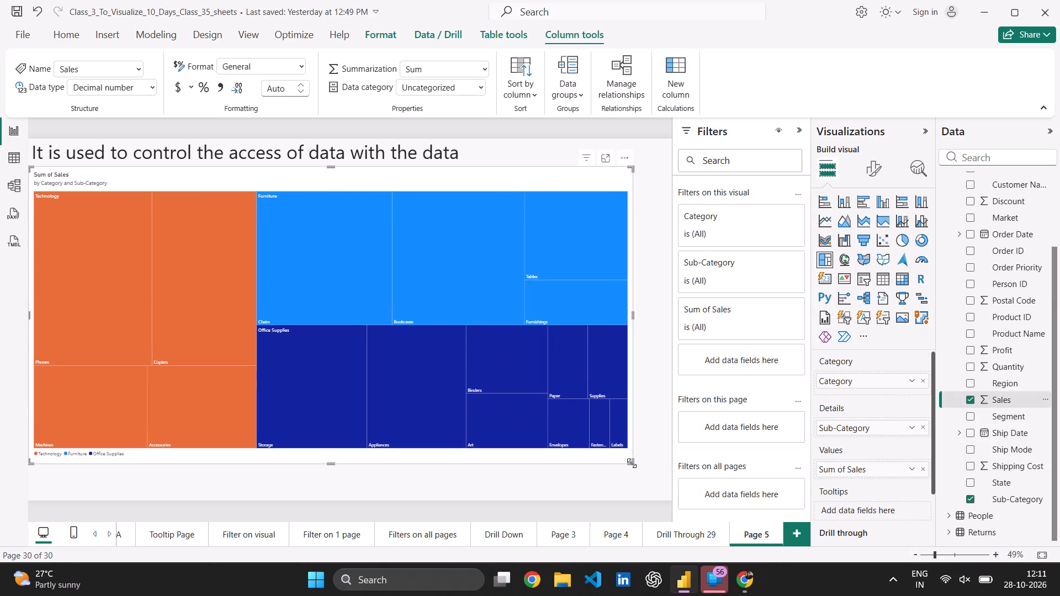
# Replace the last word of the heading above the treemap, "data", with "user".
pyautogui.click(480, 153)
pyautogui.tripleClick(473, 153)
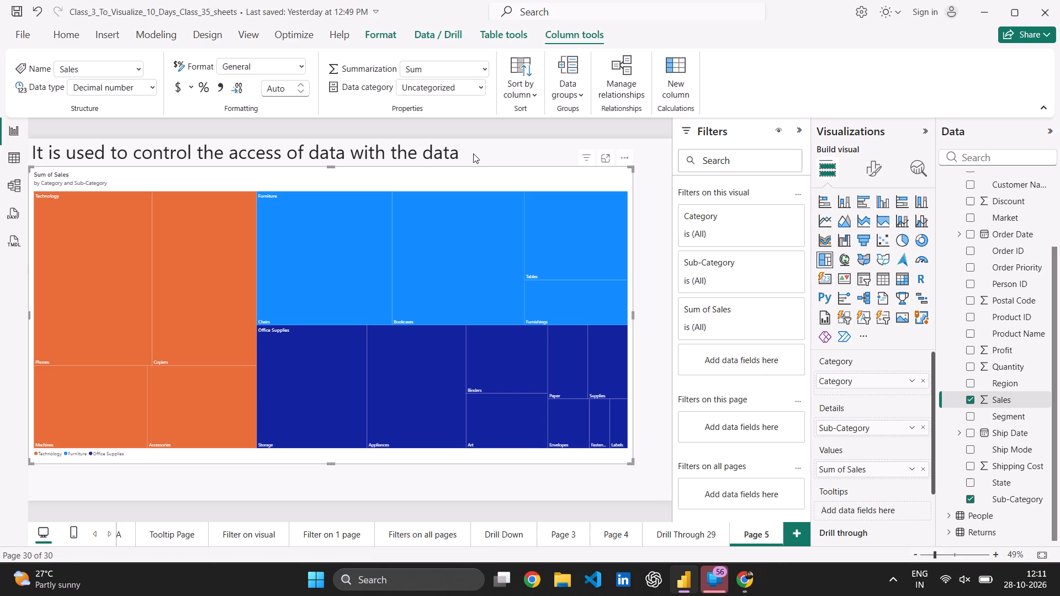
pyautogui.doubleClick(409, 149)
pyautogui.click(449, 148)
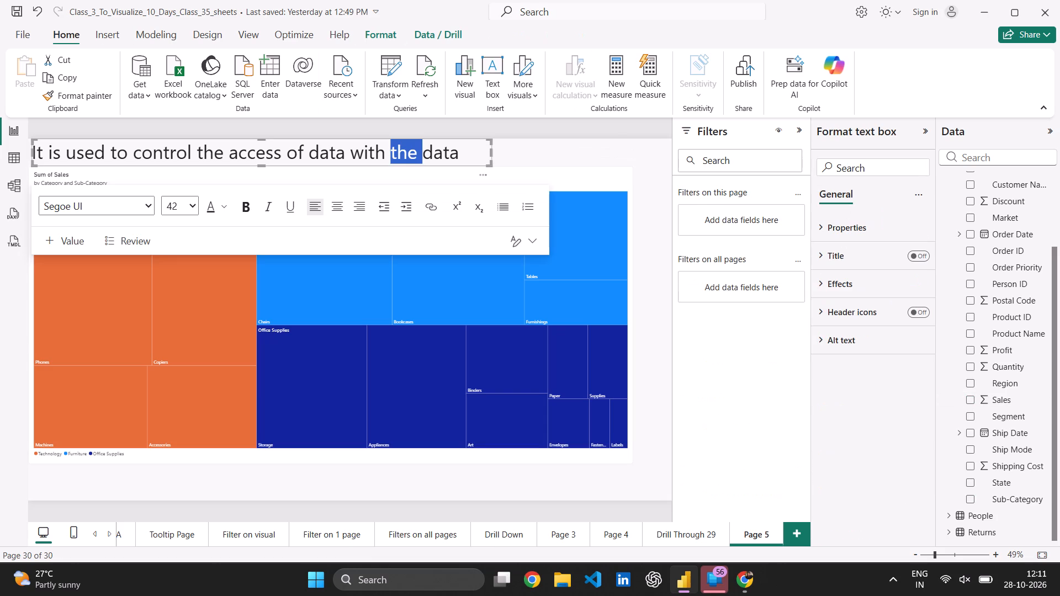
pyautogui.click(463, 148)
pyautogui.press('BackSpace')
pyautogui.press('BackSpace')
pyautogui.press('BackSpace')
pyautogui.press('BackSpace')
pyautogui.press('BackSpace')
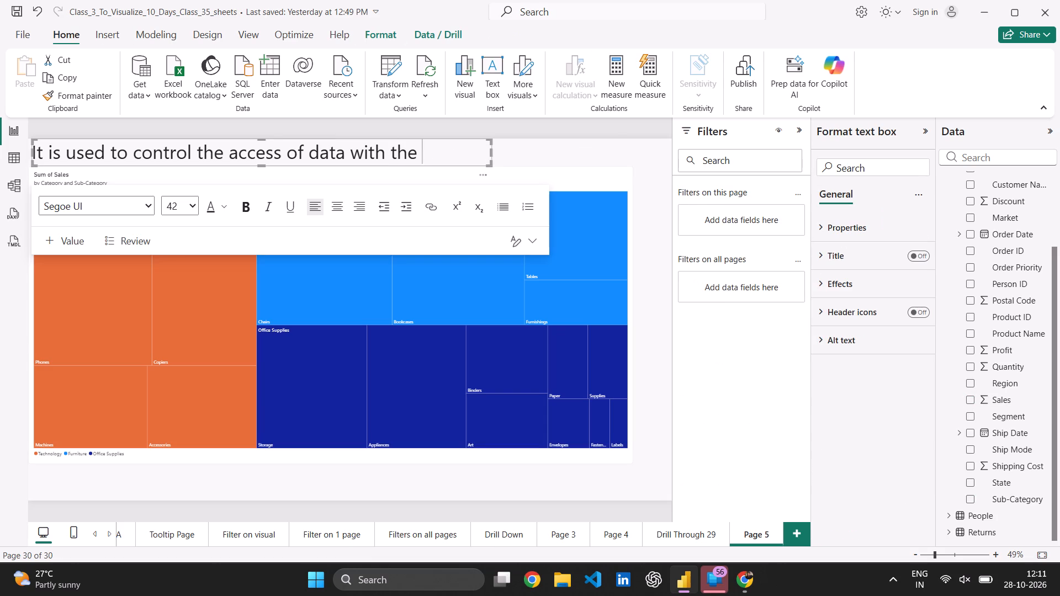
pyautogui.write('user')
# Append "- Row label Security" to the end of the heading, keeping it in the same paragraph.
pyautogui.press('space')
pyautogui.write('-')
pyautogui.press('space')
pyautogui.press('Return')
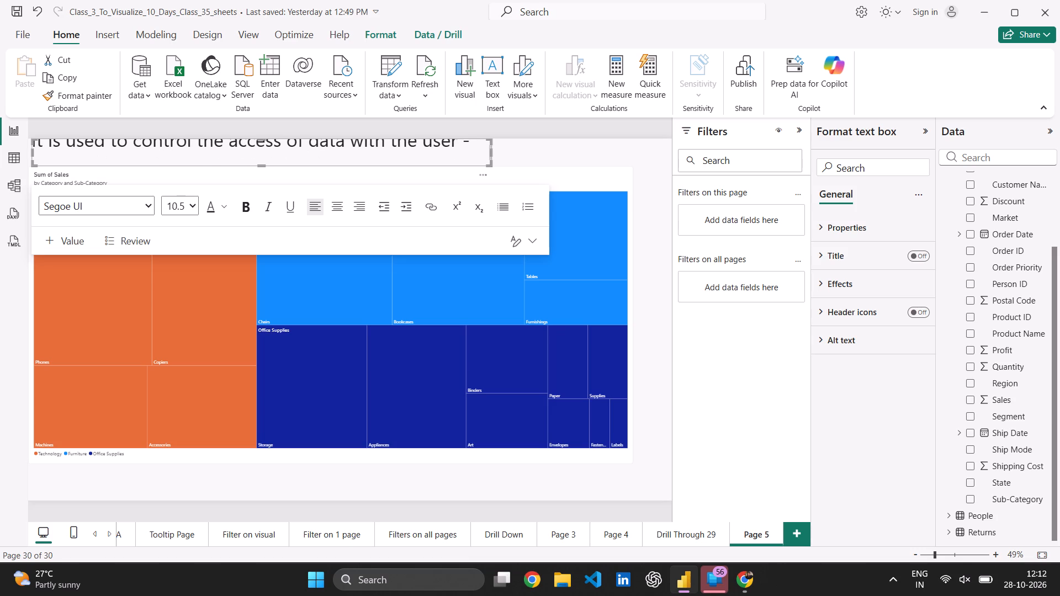
pyautogui.hotkey('ctrl', 'z')
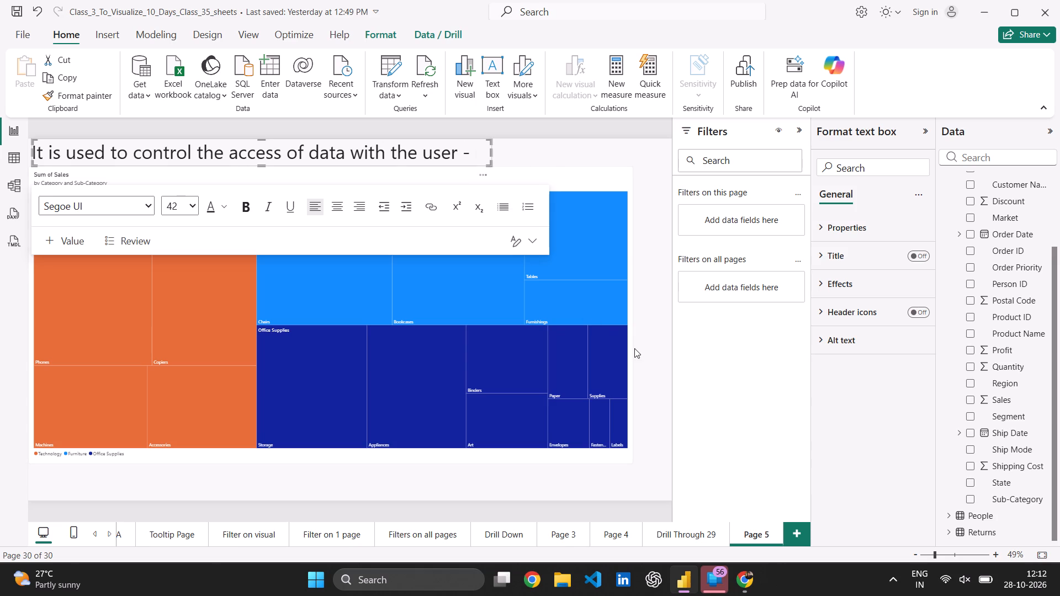
pyautogui.click(634, 348)
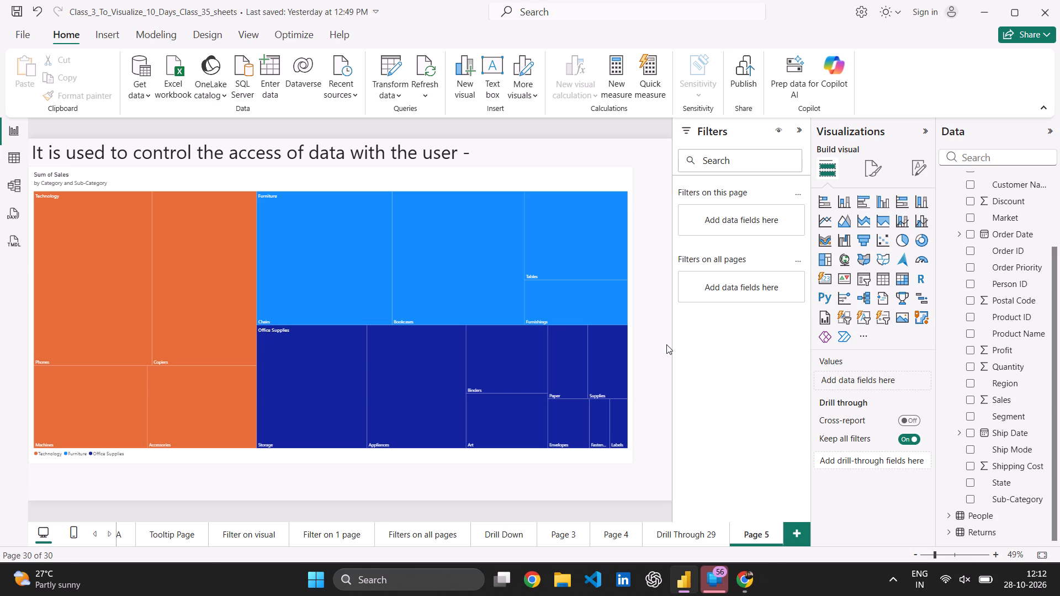
pyautogui.click(459, 139)
pyautogui.click(459, 145)
pyautogui.click(466, 147)
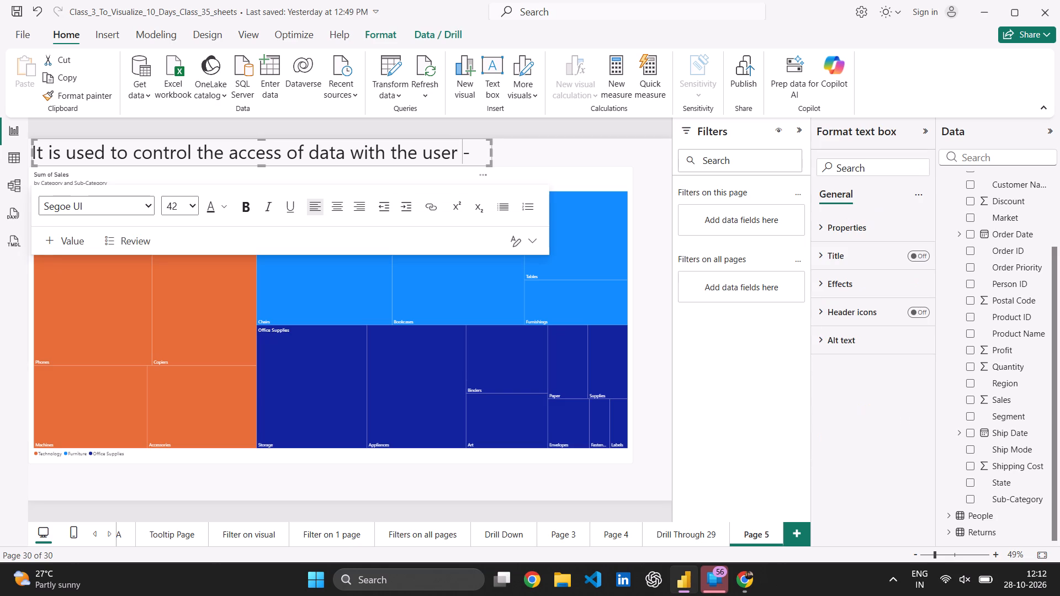
pyautogui.click(473, 147)
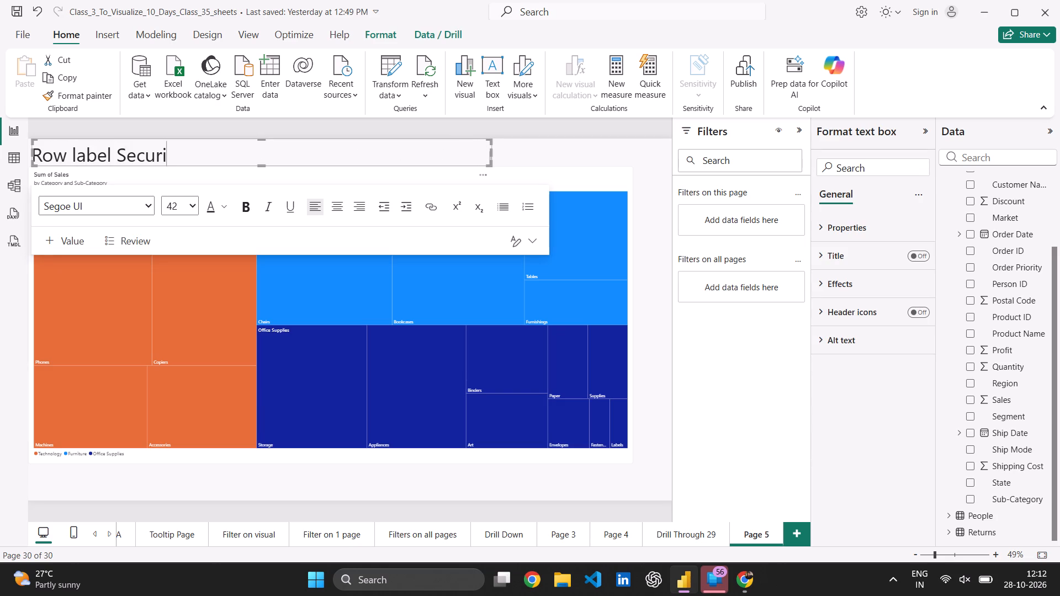
# Set the font size of the entire heading text to 36.
pyautogui.hotkey('ctrl', 'a')
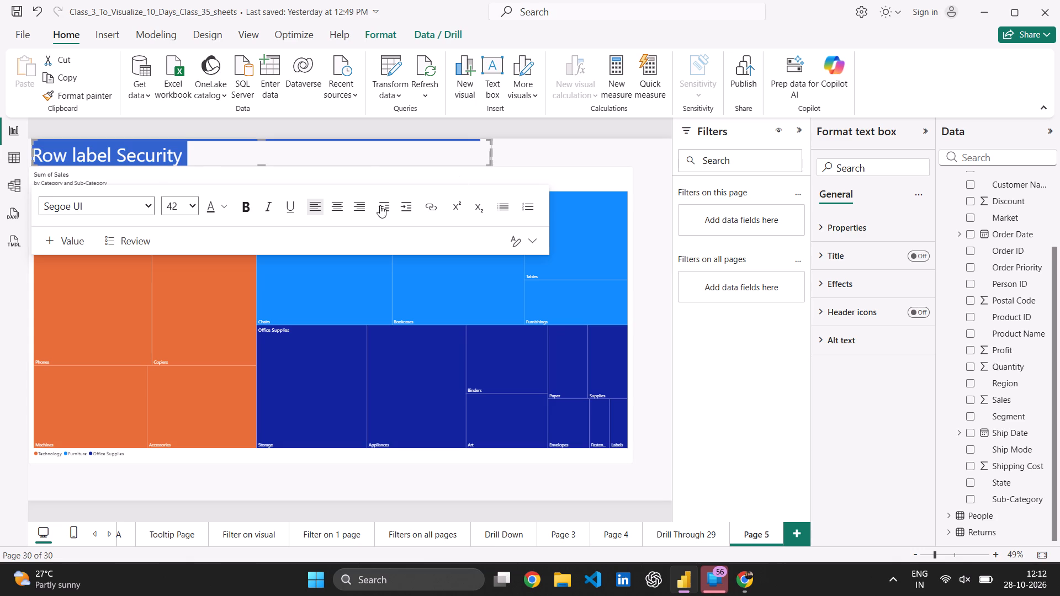
pyautogui.click(185, 203)
pyautogui.write('36')
pyautogui.press('Return')
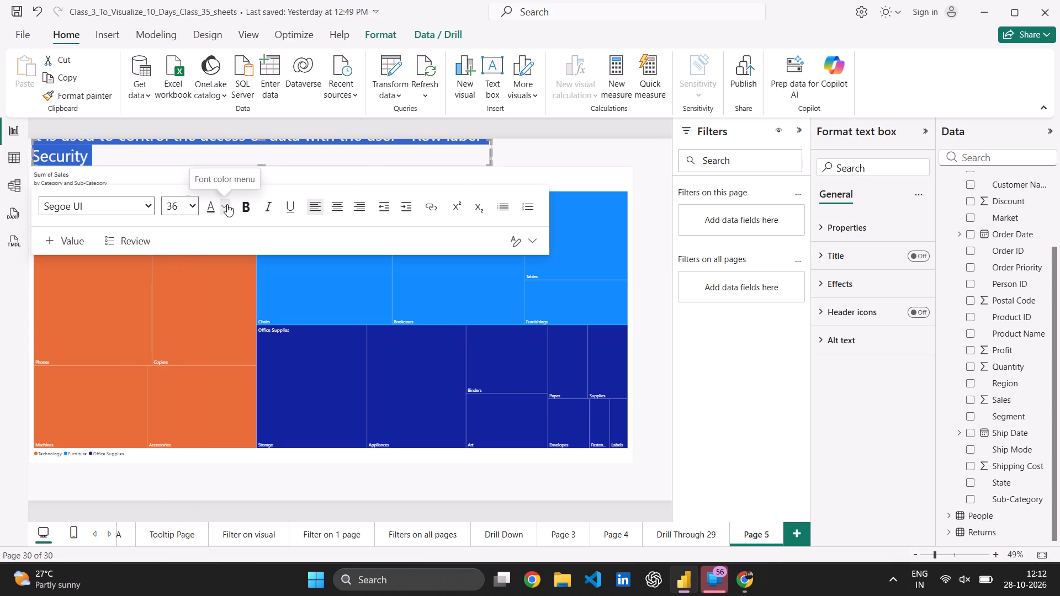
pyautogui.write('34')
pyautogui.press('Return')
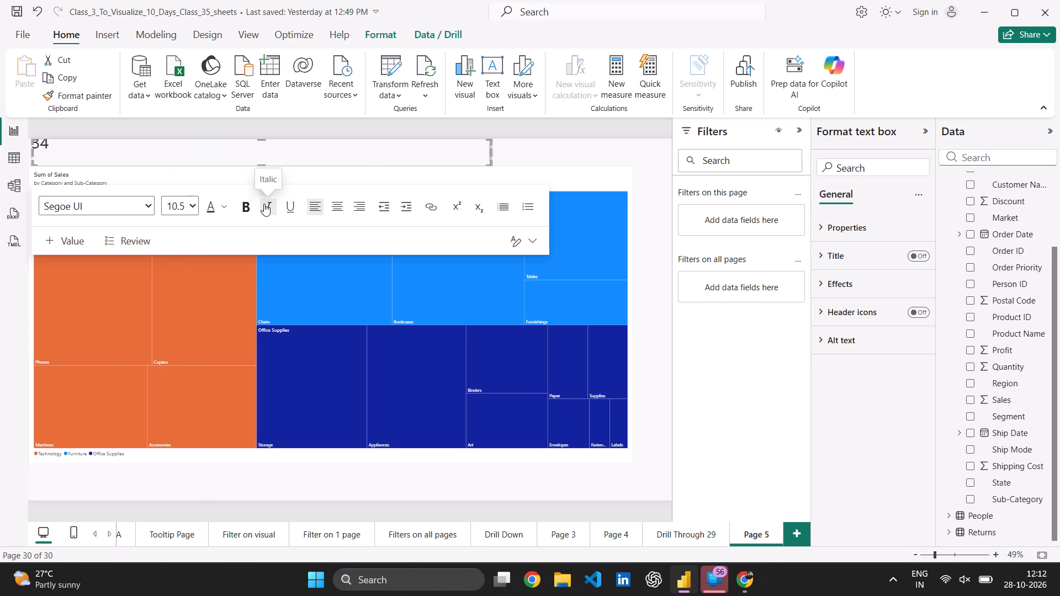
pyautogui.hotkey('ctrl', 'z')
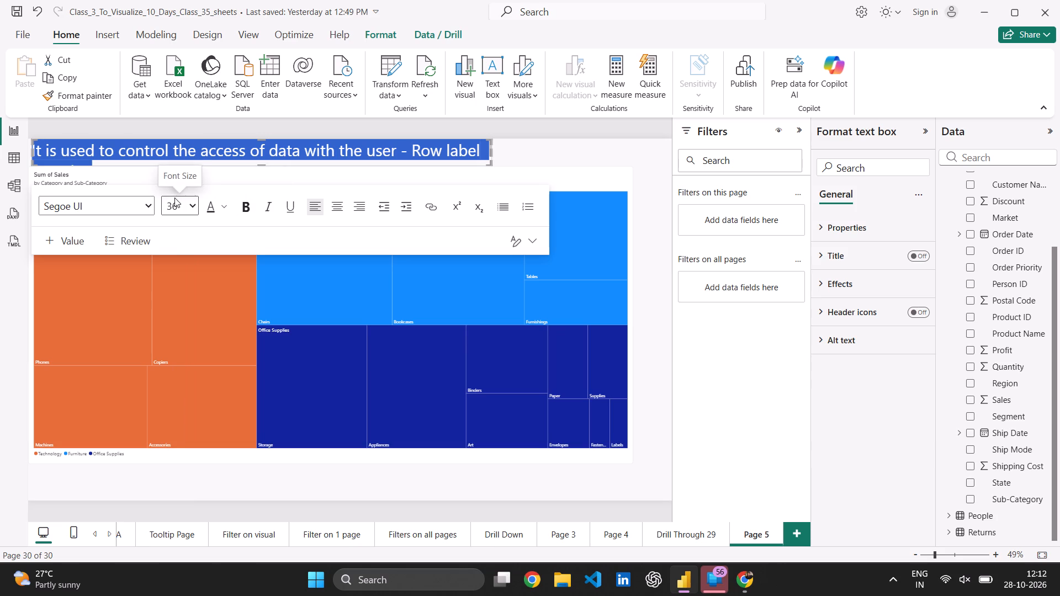
# Reduce the selected heading text to font size 32 so it fits on one line, and deselect the text box.
pyautogui.click(176, 201)
pyautogui.write('34')
pyautogui.press('Return')
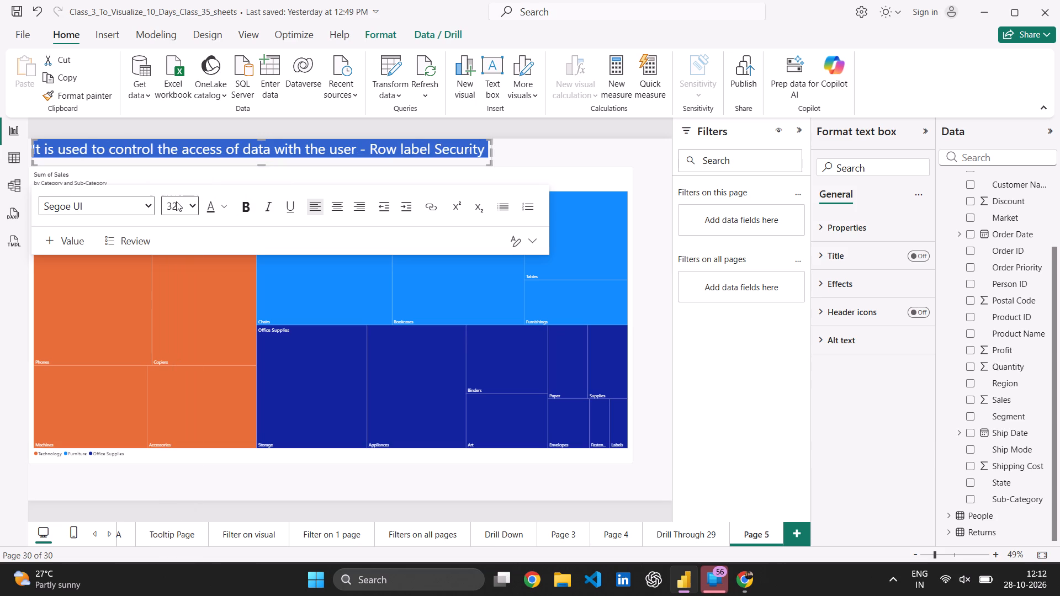
pyautogui.click(574, 141)
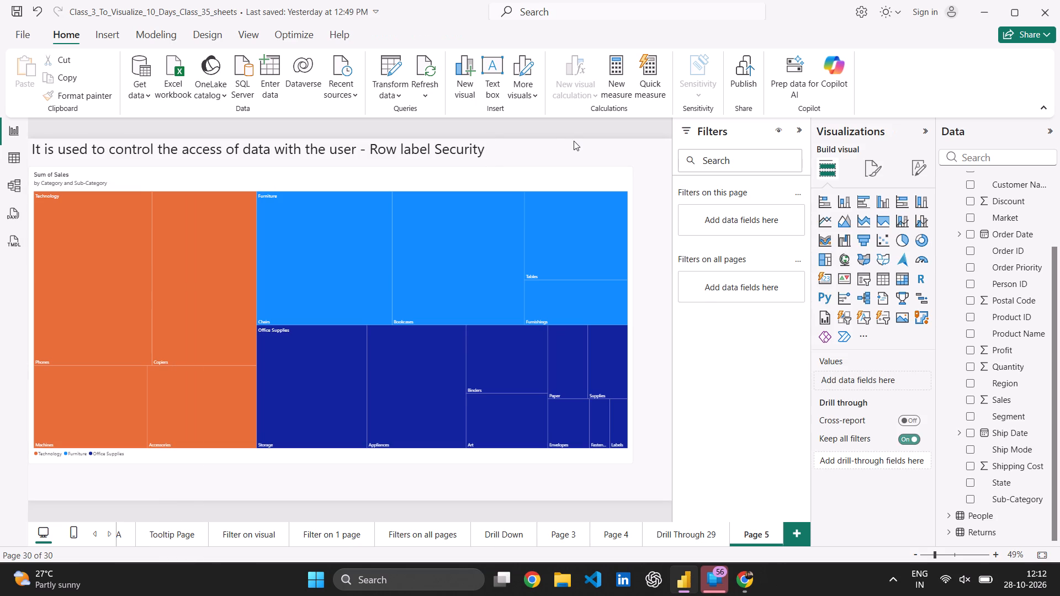
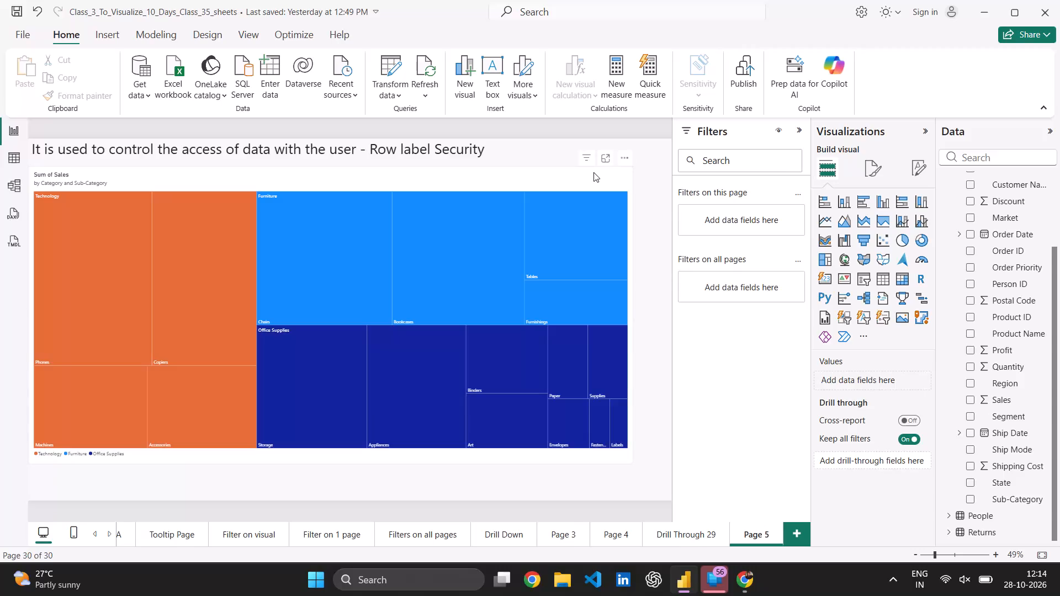
# Turn on data labels for the Sales treemap and deselect it.
pyautogui.scroll(-1, 881, 434)
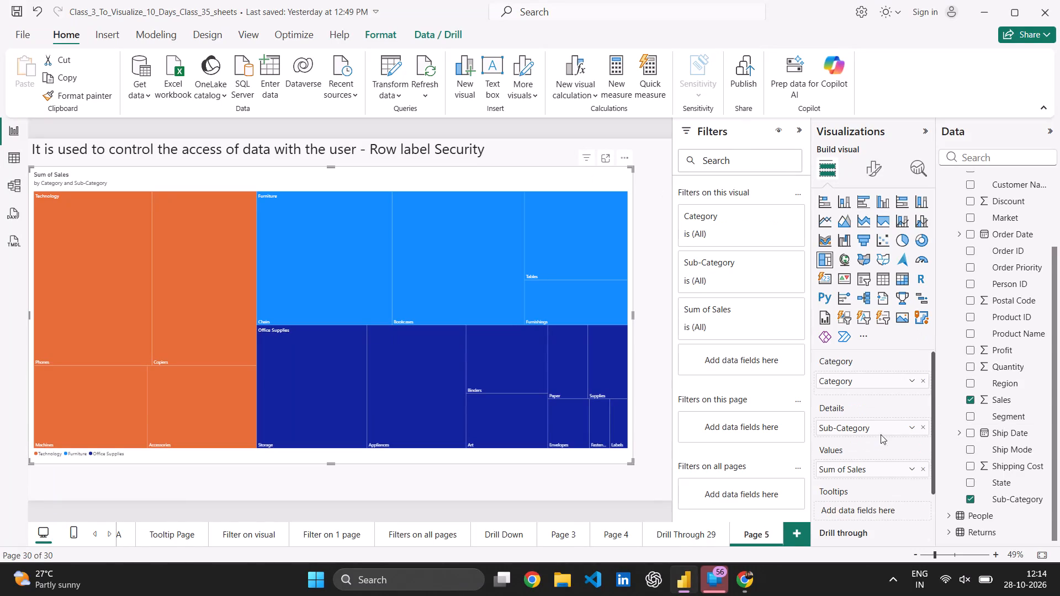
pyautogui.scroll(-2, 881, 434)
pyautogui.click(872, 174)
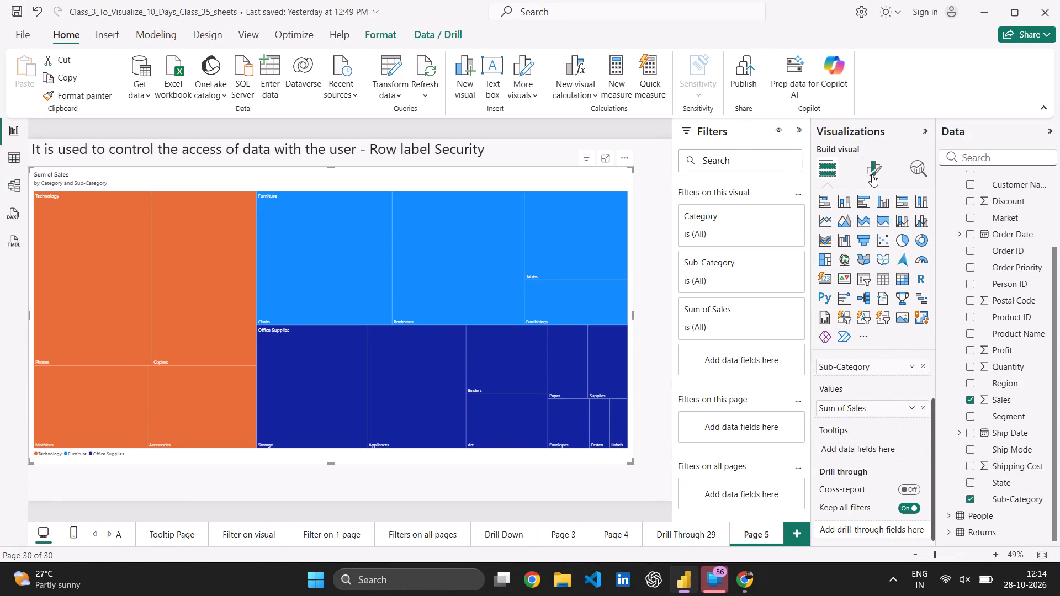
pyautogui.scroll(-3, 912, 501)
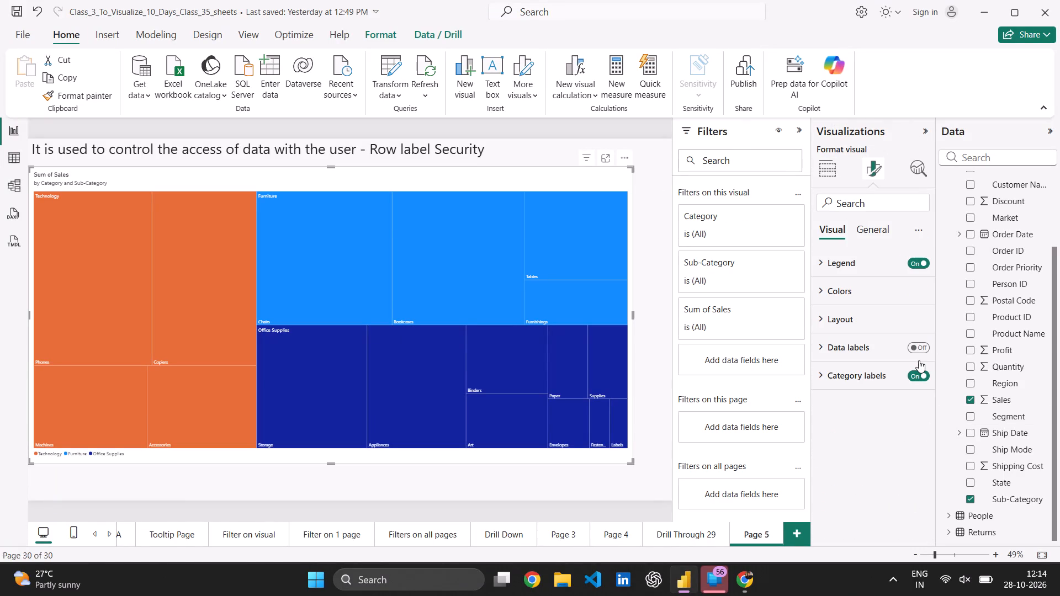
pyautogui.click(920, 347)
pyautogui.click(888, 449)
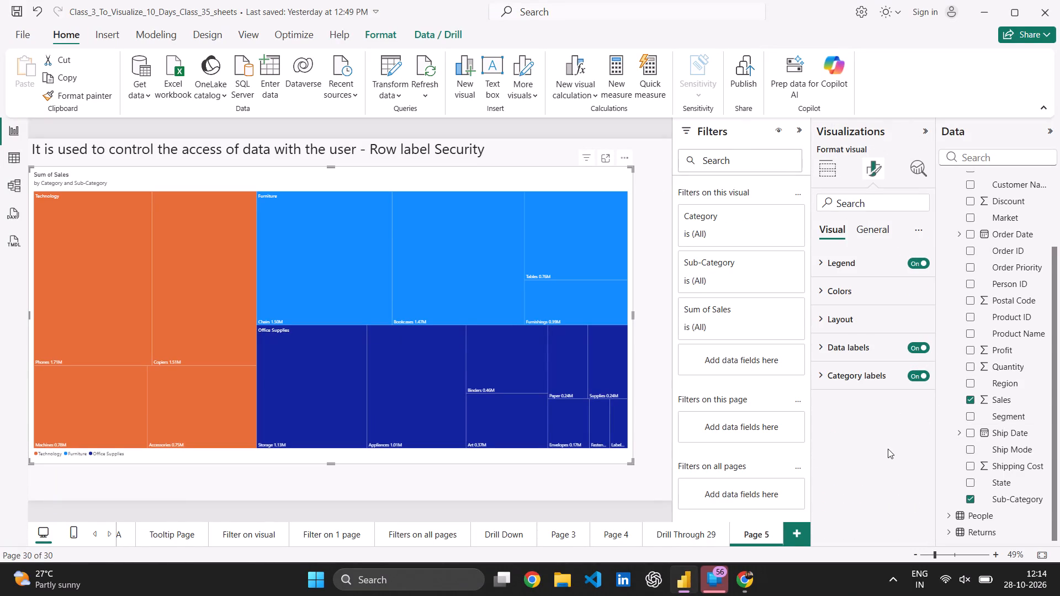
pyautogui.click(520, 143)
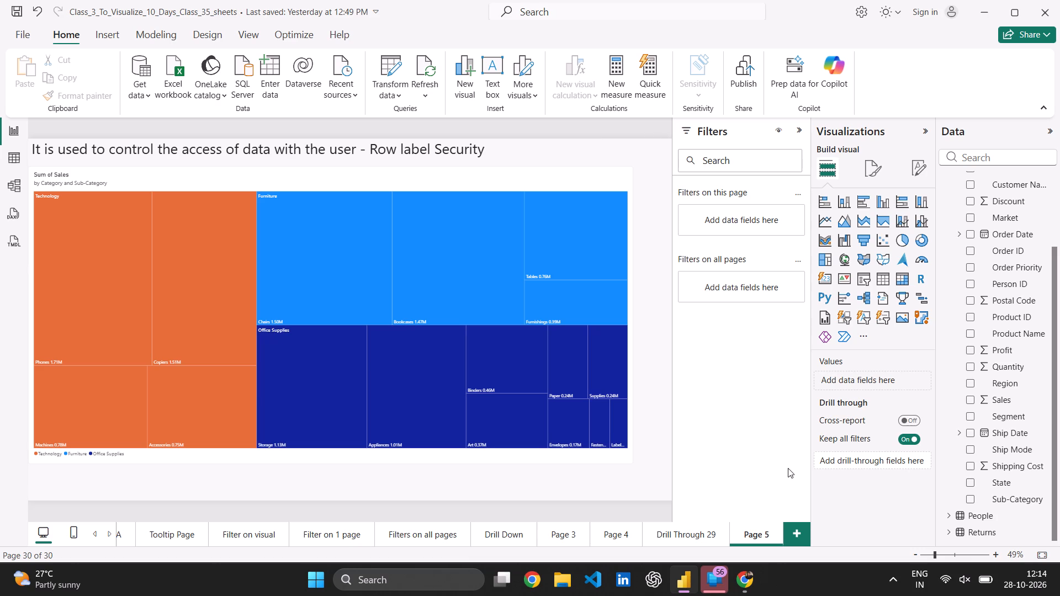
# Rename the report page Page 5 as "Tree Map".
pyautogui.tripleClick(761, 536)
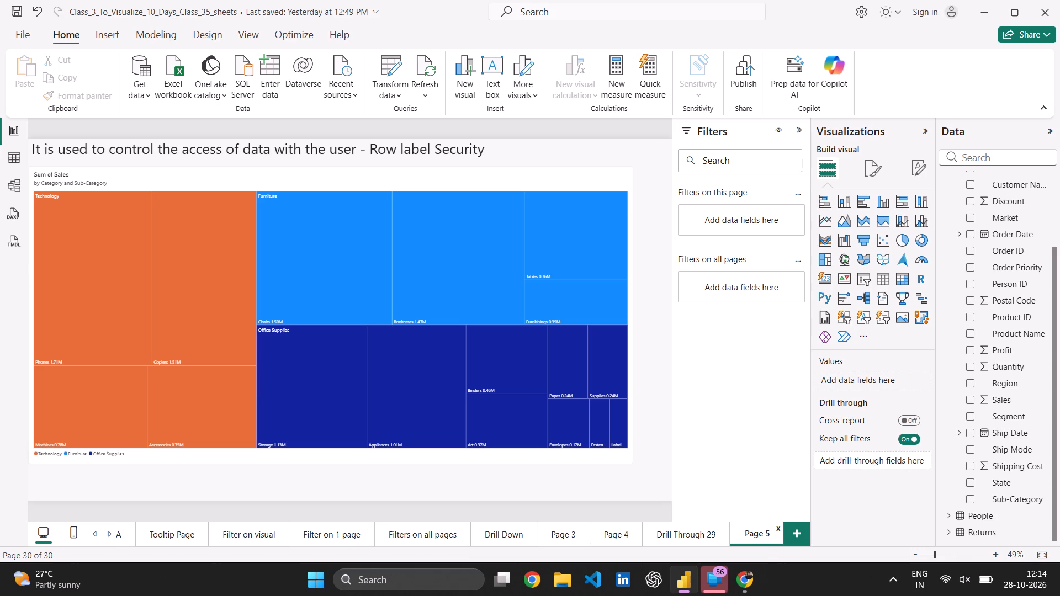
pyautogui.click(761, 536)
pyautogui.tripleClick(761, 536)
pyautogui.press('Return')
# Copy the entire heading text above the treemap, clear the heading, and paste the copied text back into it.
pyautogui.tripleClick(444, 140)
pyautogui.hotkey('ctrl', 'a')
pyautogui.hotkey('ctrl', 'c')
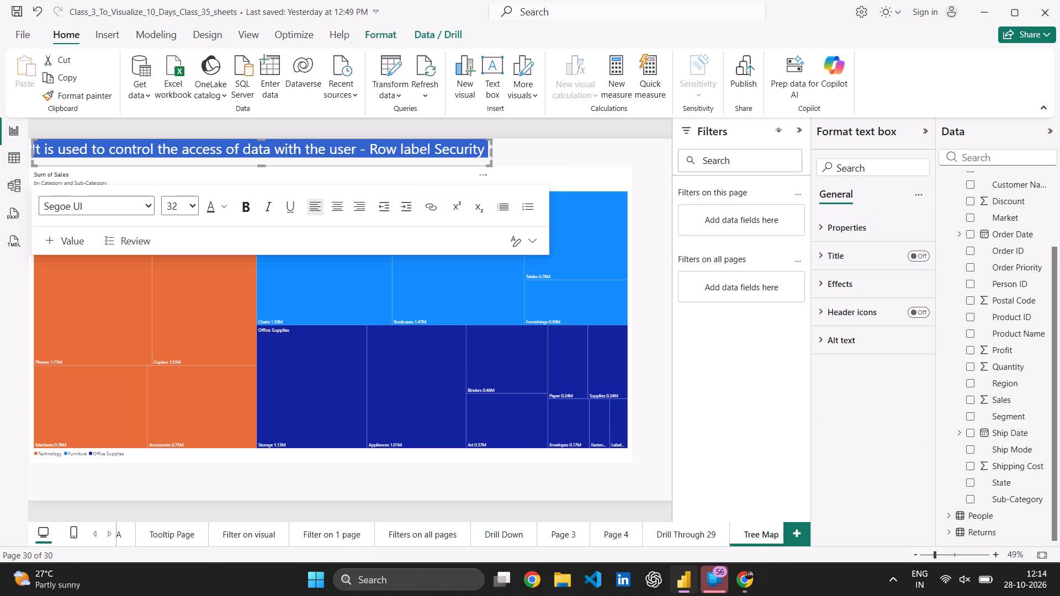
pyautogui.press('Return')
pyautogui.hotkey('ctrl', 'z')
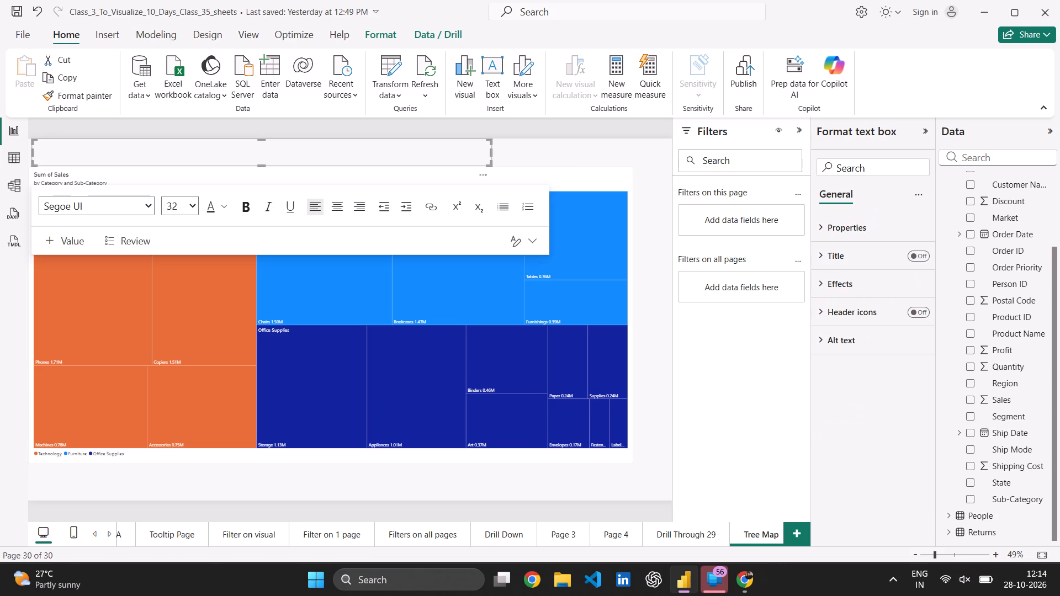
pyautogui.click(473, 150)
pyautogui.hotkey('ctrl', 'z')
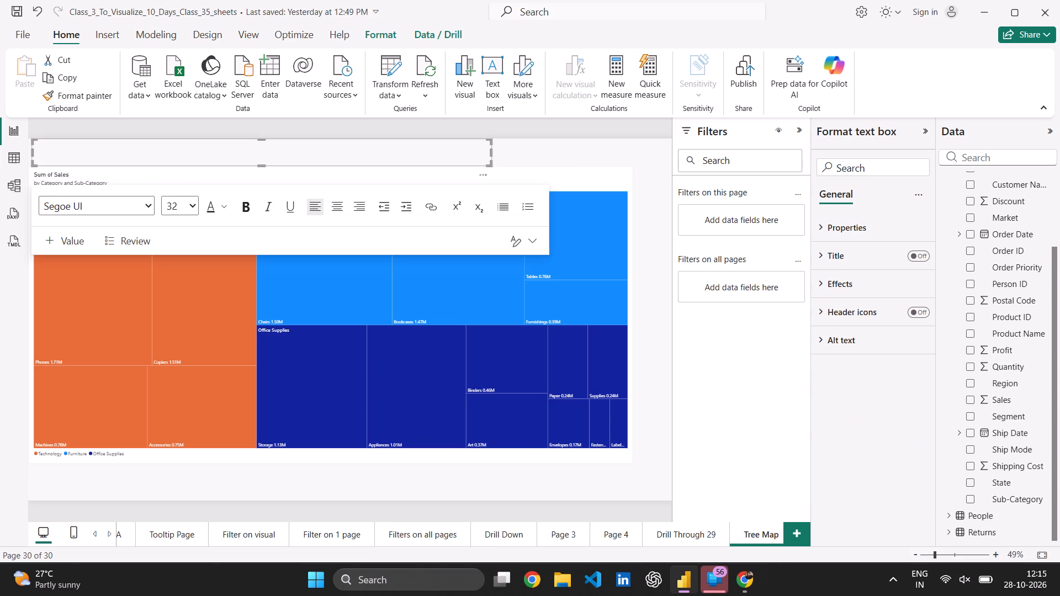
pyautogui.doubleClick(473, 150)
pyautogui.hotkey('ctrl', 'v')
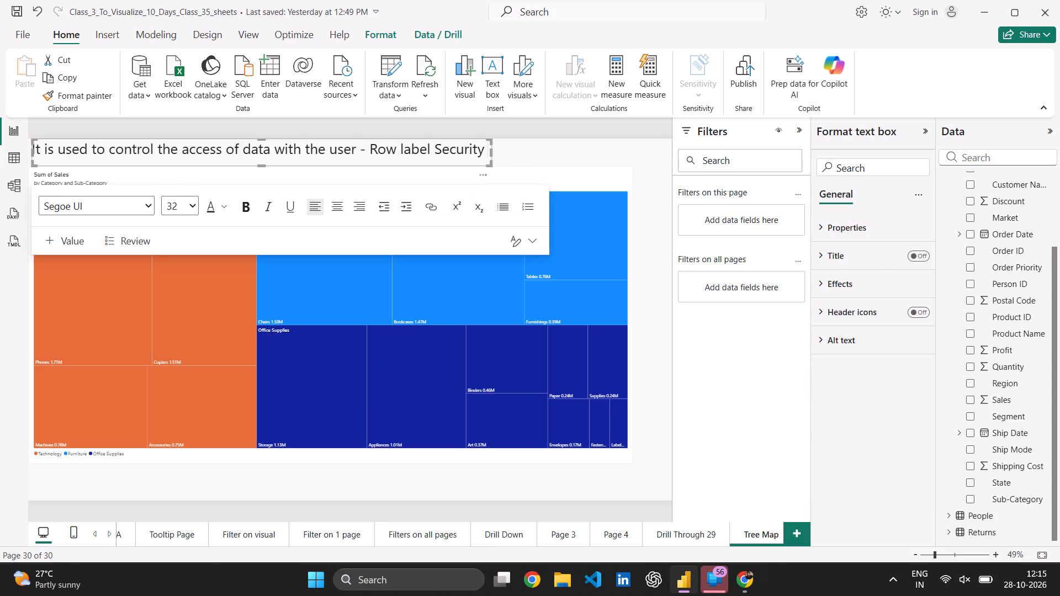
# Copy the entire heading text above the treemap and deselect its text box.
pyautogui.hotkey('ctrl', 'a')
pyautogui.hotkey('ctrl', 'c')
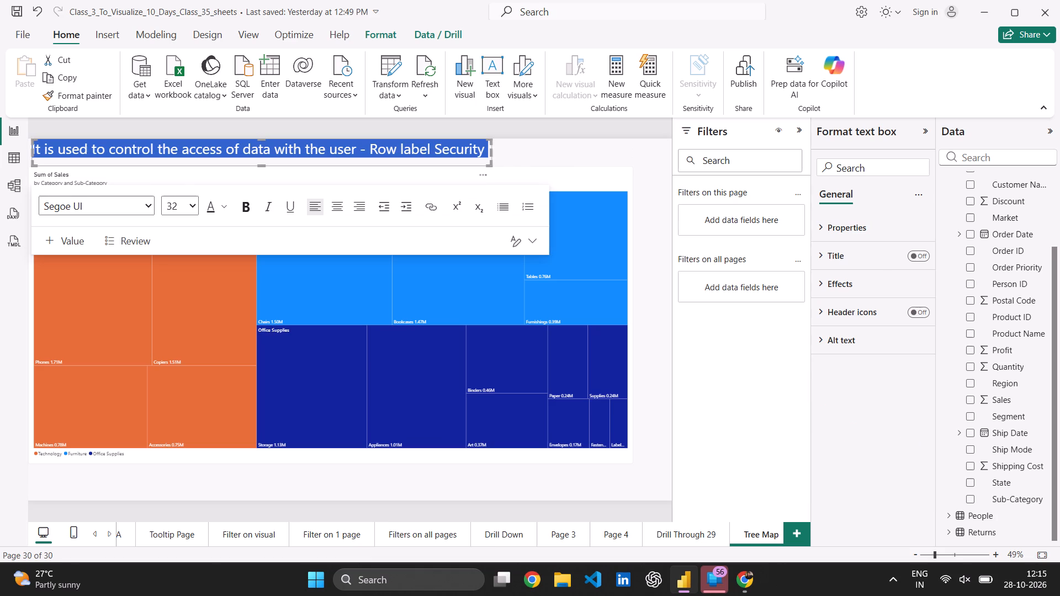
pyautogui.click(512, 152)
pyautogui.click(608, 153)
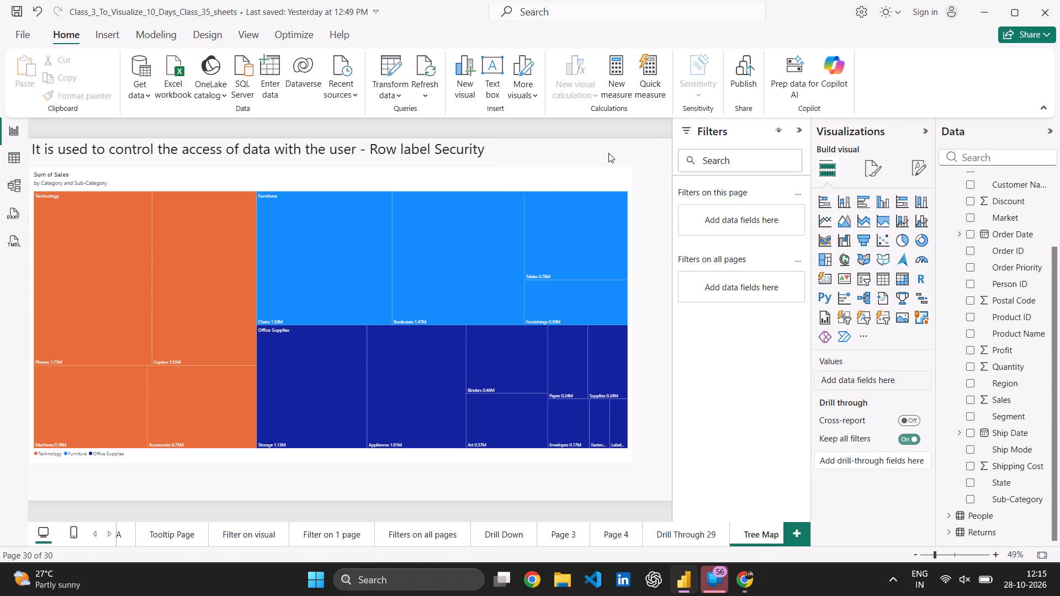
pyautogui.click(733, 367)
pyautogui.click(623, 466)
# Insert a new text box and reshape it into a wide, very thin strip near the treemap's title.
pyautogui.click(500, 67)
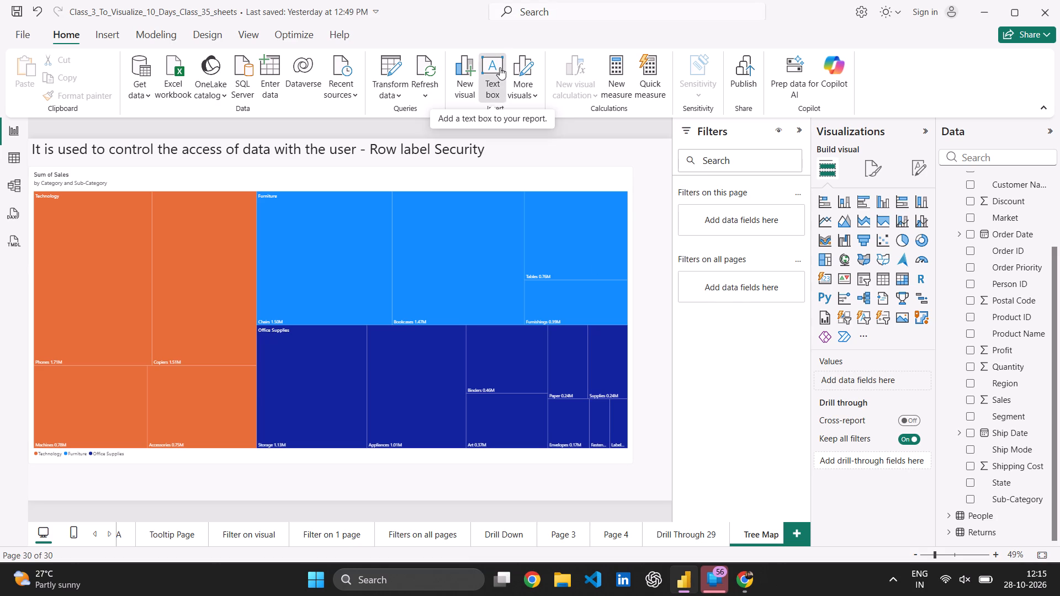
pyautogui.click(126, 199)
pyautogui.moveTo(126, 199); pyautogui.dragTo(136, 360)
pyautogui.moveTo(136, 212); pyautogui.dragTo(174, 239)
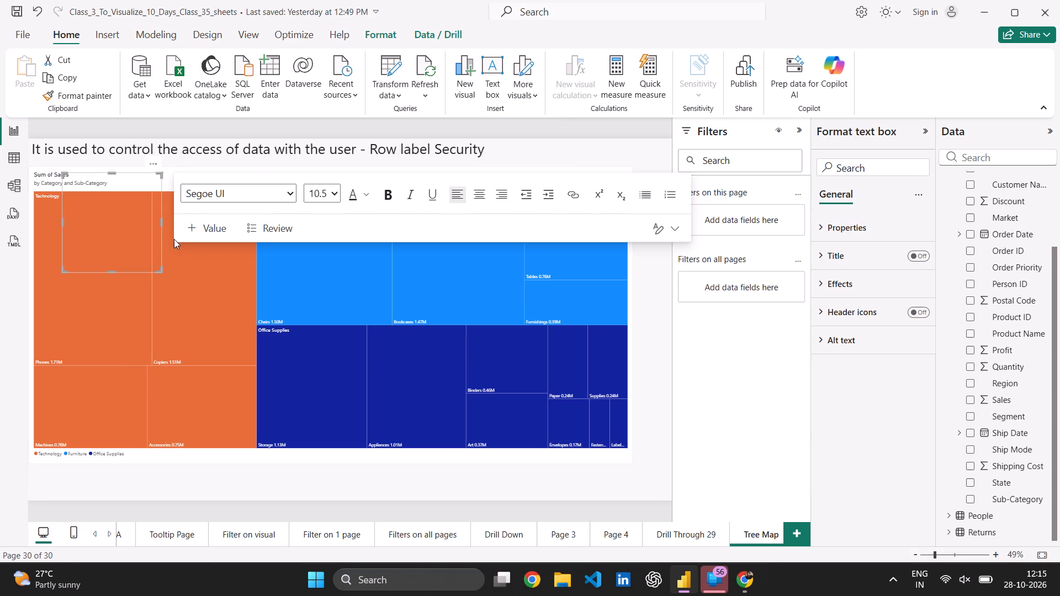
pyautogui.moveTo(161, 219); pyautogui.dragTo(259, 220)
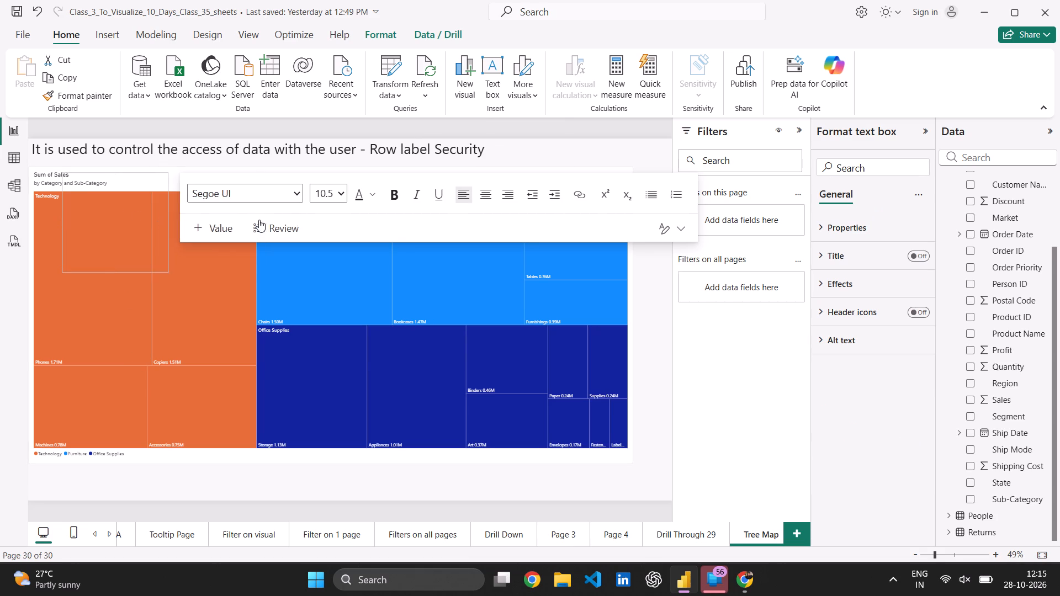
pyautogui.moveTo(259, 220); pyautogui.dragTo(322, 217)
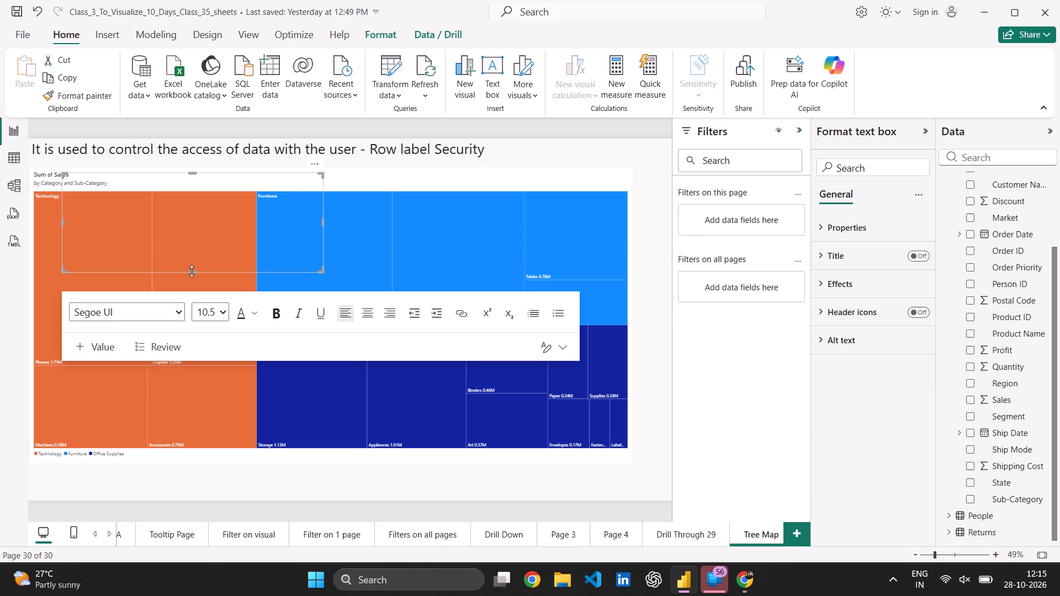
pyautogui.moveTo(192, 271); pyautogui.dragTo(208, 180)
pyautogui.moveTo(214, 179); pyautogui.dragTo(226, 200)
pyautogui.moveTo(199, 175); pyautogui.dragTo(217, 188)
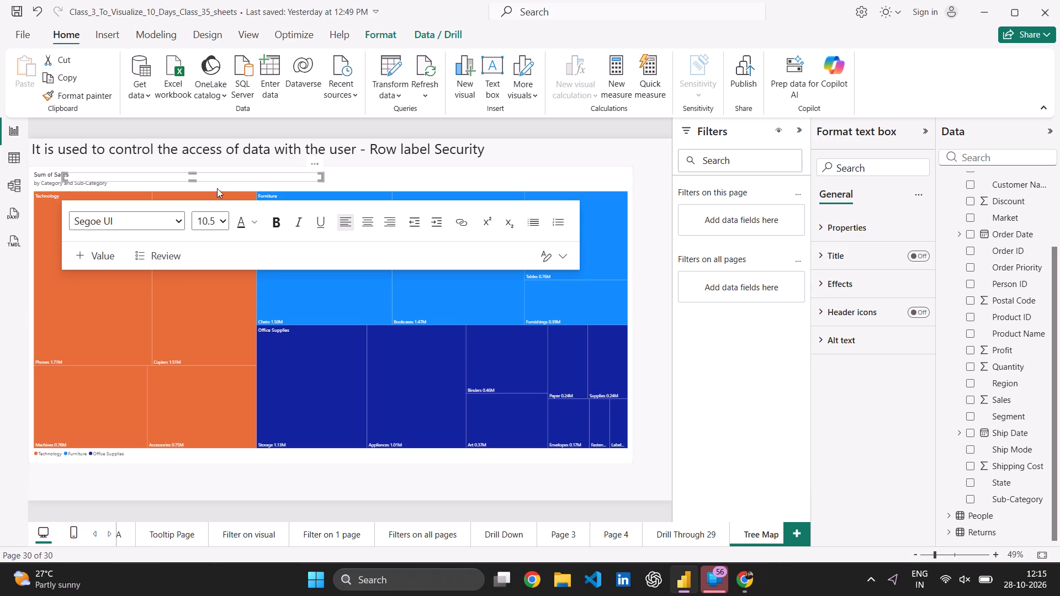
pyautogui.moveTo(217, 188); pyautogui.dragTo(218, 191)
# Move the thin text box into the blank area below the treemap and extend its height to the page's bottom edge.
pyautogui.moveTo(314, 161); pyautogui.dragTo(276, 404)
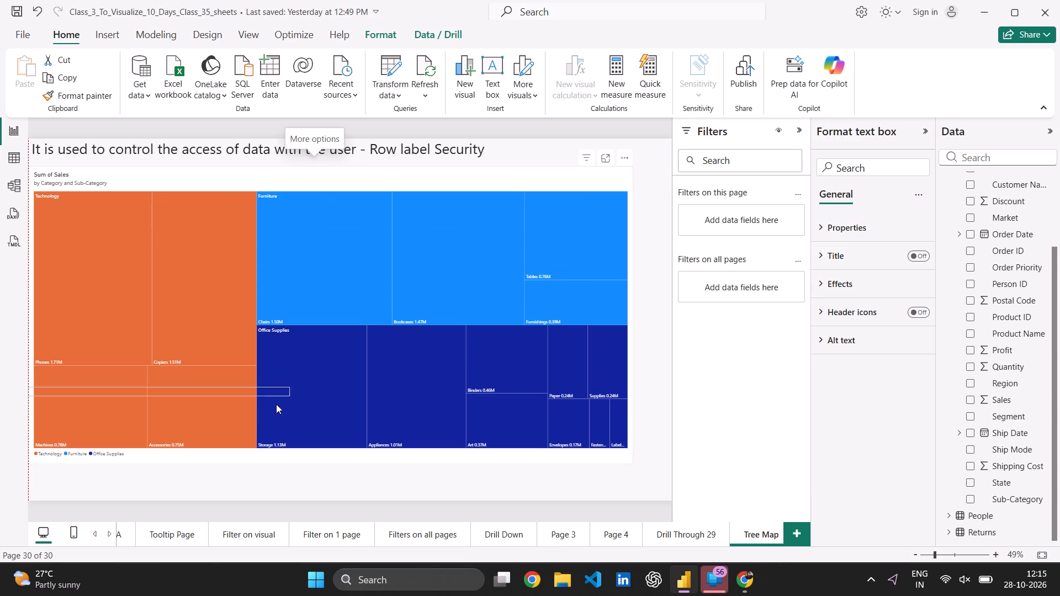
pyautogui.moveTo(276, 404); pyautogui.dragTo(298, 525)
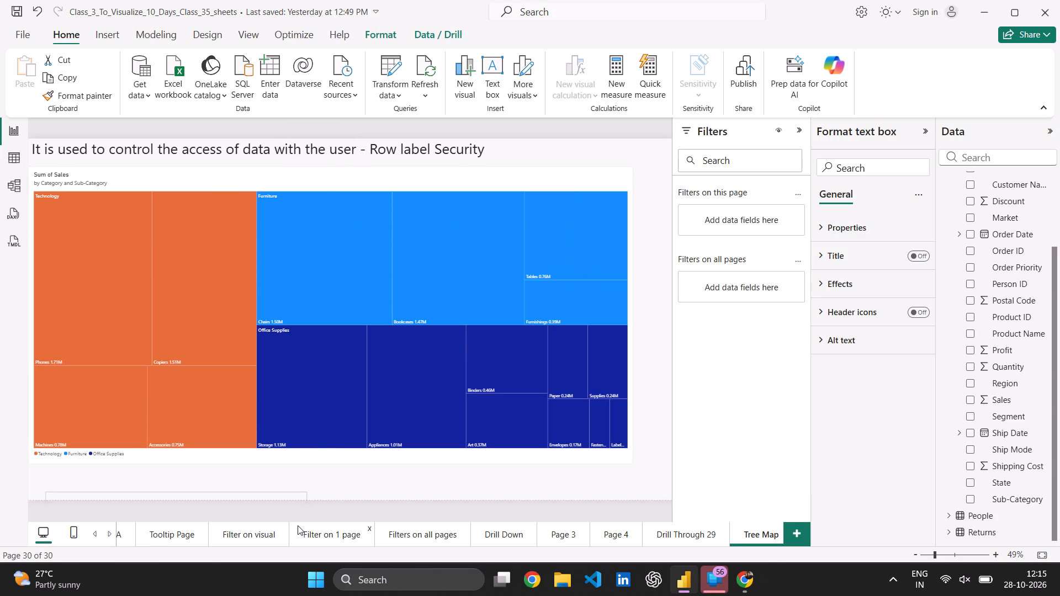
pyautogui.moveTo(298, 525); pyautogui.dragTo(287, 469)
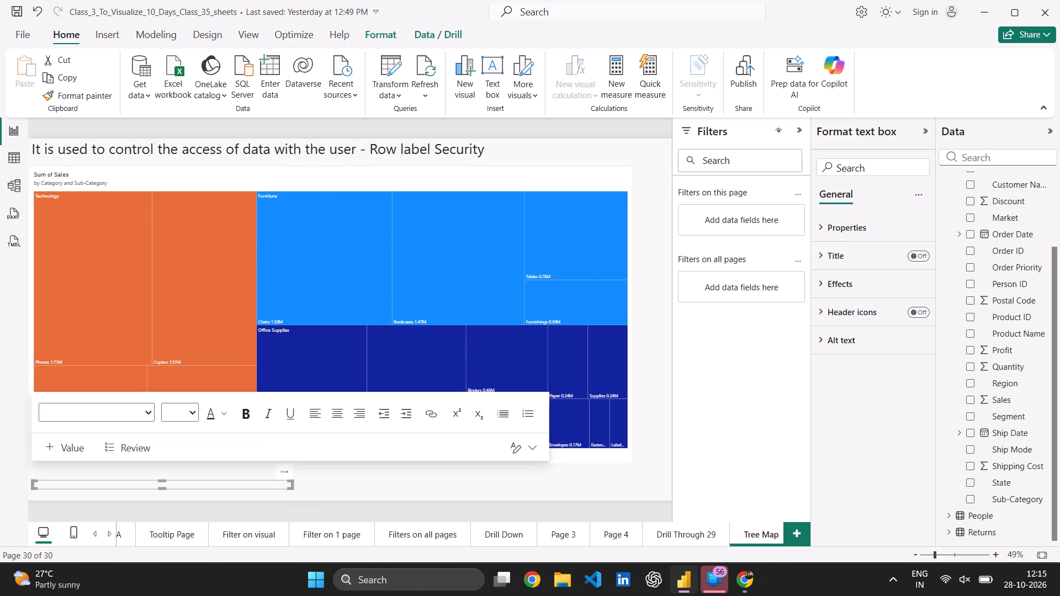
pyautogui.moveTo(161, 486); pyautogui.dragTo(163, 505)
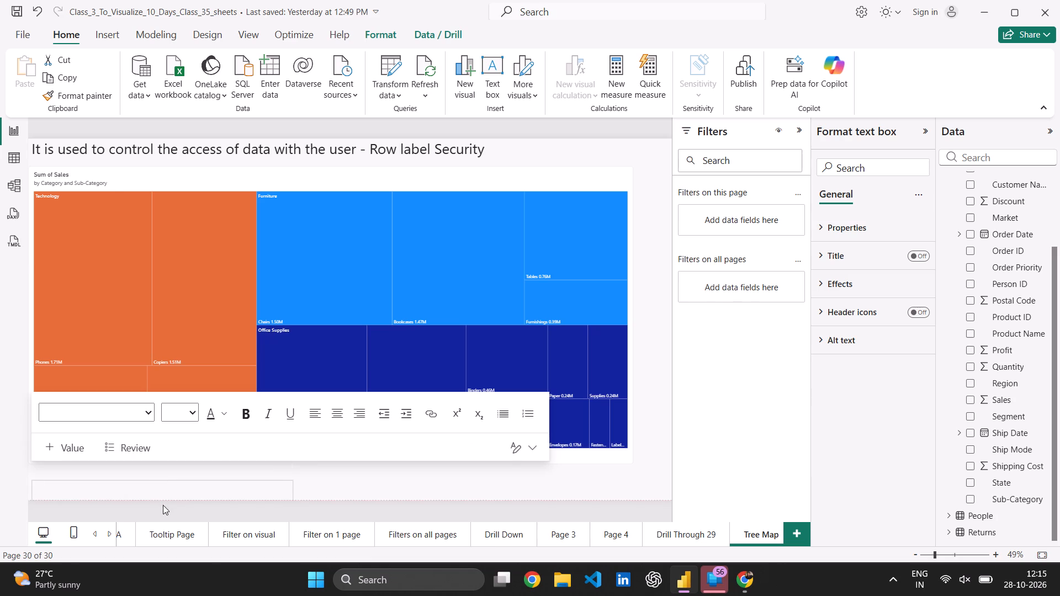
pyautogui.moveTo(163, 505); pyautogui.dragTo(189, 480)
# Enter "Bigger the box bigger the vlaue - tree map" in the text box below the treemap.
pyautogui.click(189, 480)
pyautogui.click(185, 491)
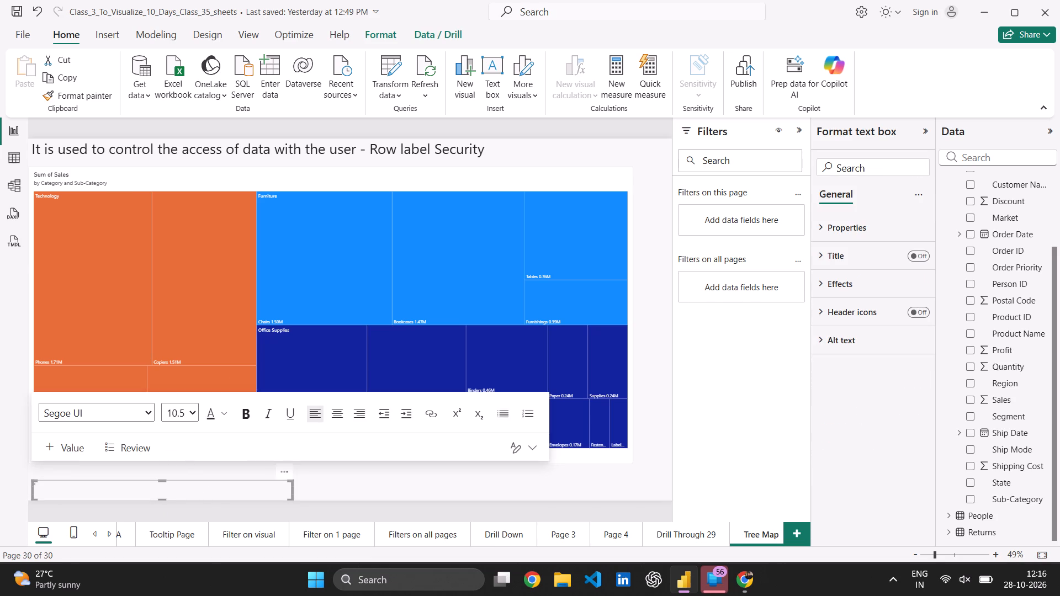
pyautogui.write('gger the box bigger the vlaue - tree map')
pyautogui.press('space')
pyautogui.press('BackSpace')
pyautogui.press('BackSpace')
pyautogui.press('BackSpace')
pyautogui.write('ap')
pyautogui.press('space')
# Set the font size of the entire caption text below the treemap to 32.
pyautogui.hotkey('ctrl', 'a')
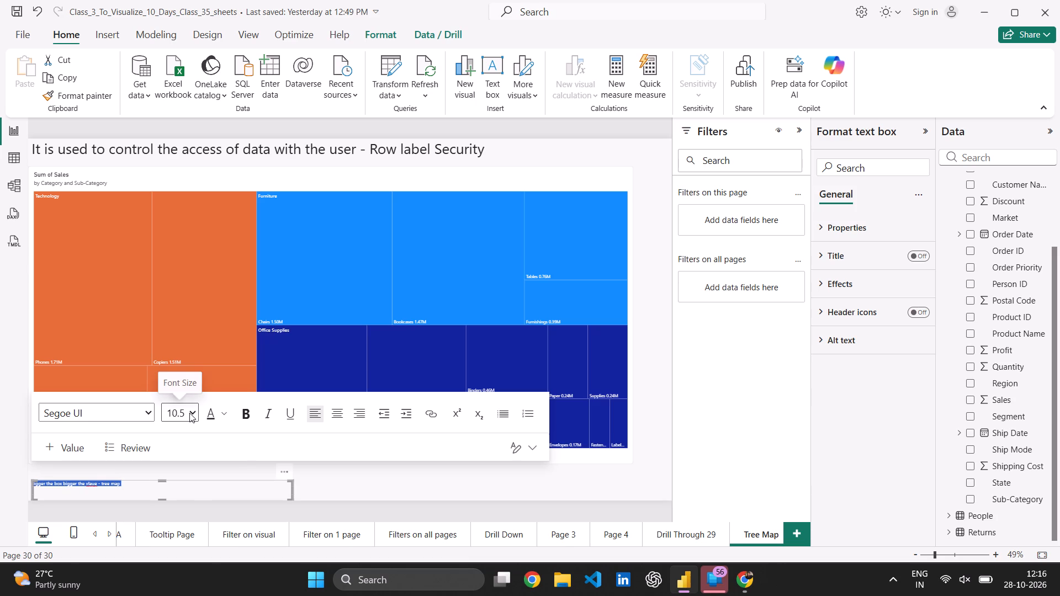
pyautogui.click(189, 413)
pyautogui.write('30')
pyautogui.press('Return')
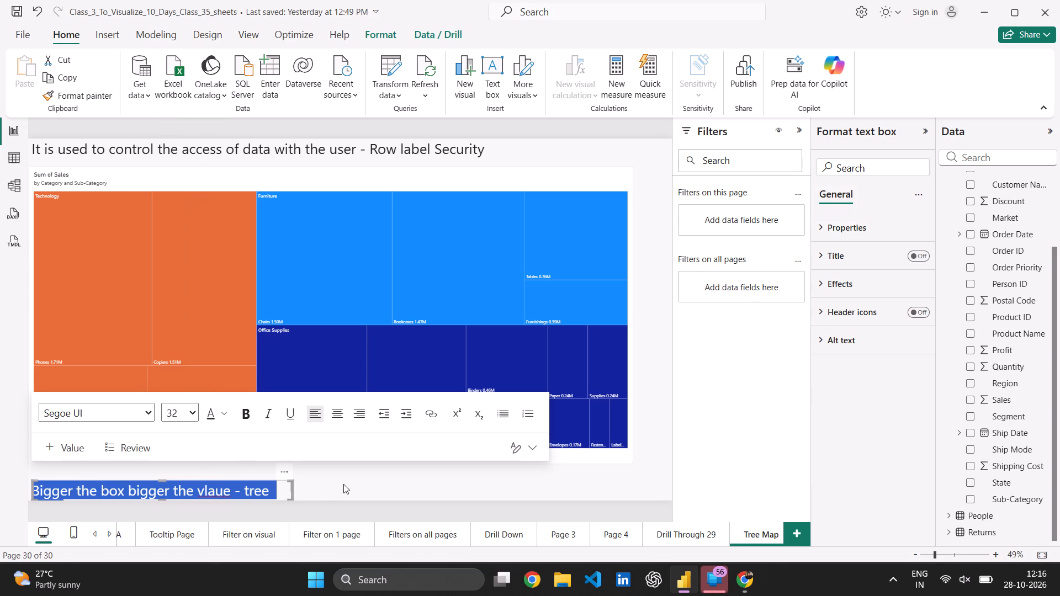
# Widen the caption's text box so the whole sentence fits on one line, and deselect it.
pyautogui.click(343, 484)
pyautogui.click(285, 492)
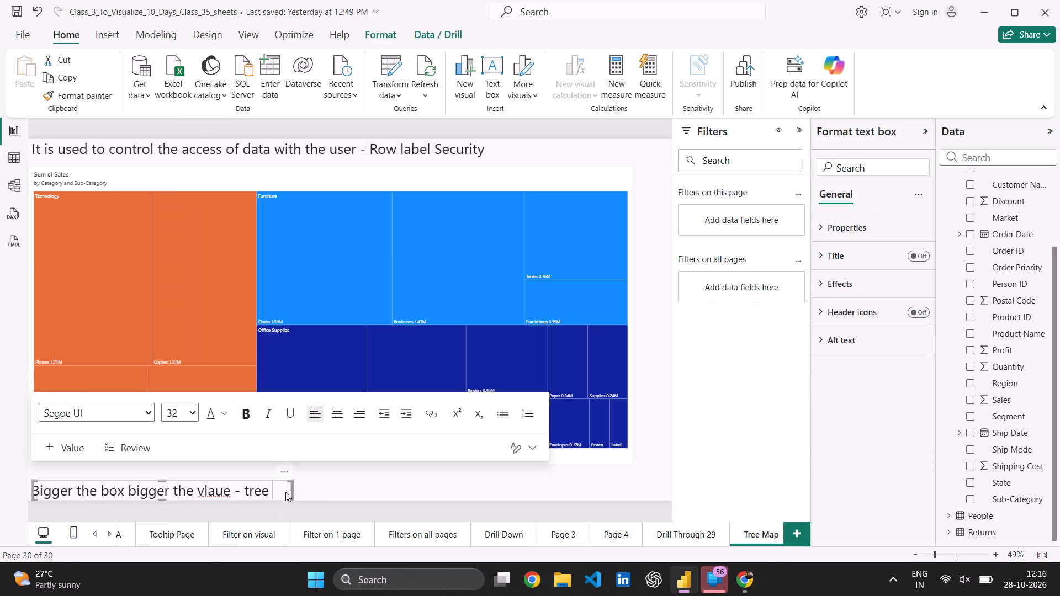
pyautogui.moveTo(294, 487); pyautogui.dragTo(362, 485)
pyautogui.click(485, 506)
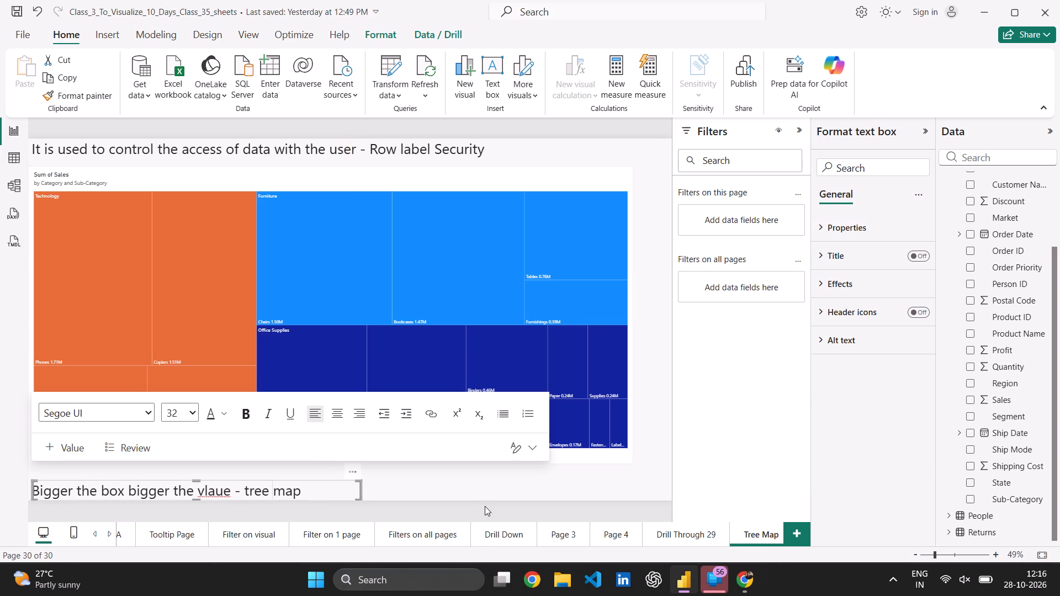
pyautogui.click(448, 494)
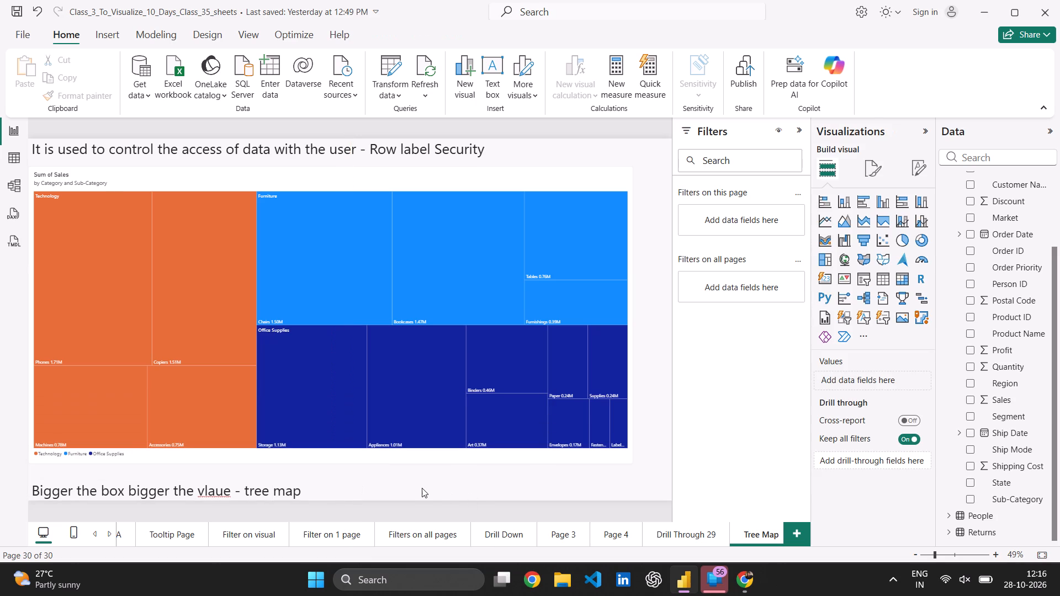
# Move the caption's text box slightly up toward the treemap, keeping it near the page's left edge, and deselect it.
pyautogui.click(309, 476)
pyautogui.click(300, 483)
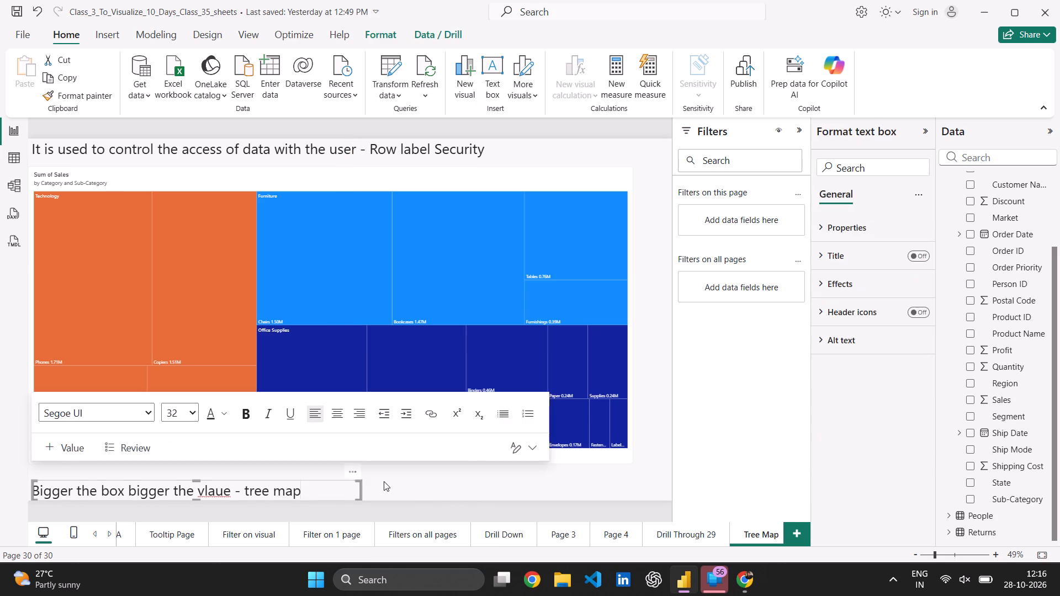
pyautogui.click(384, 481)
pyautogui.click(337, 492)
pyautogui.moveTo(356, 474); pyautogui.dragTo(363, 466)
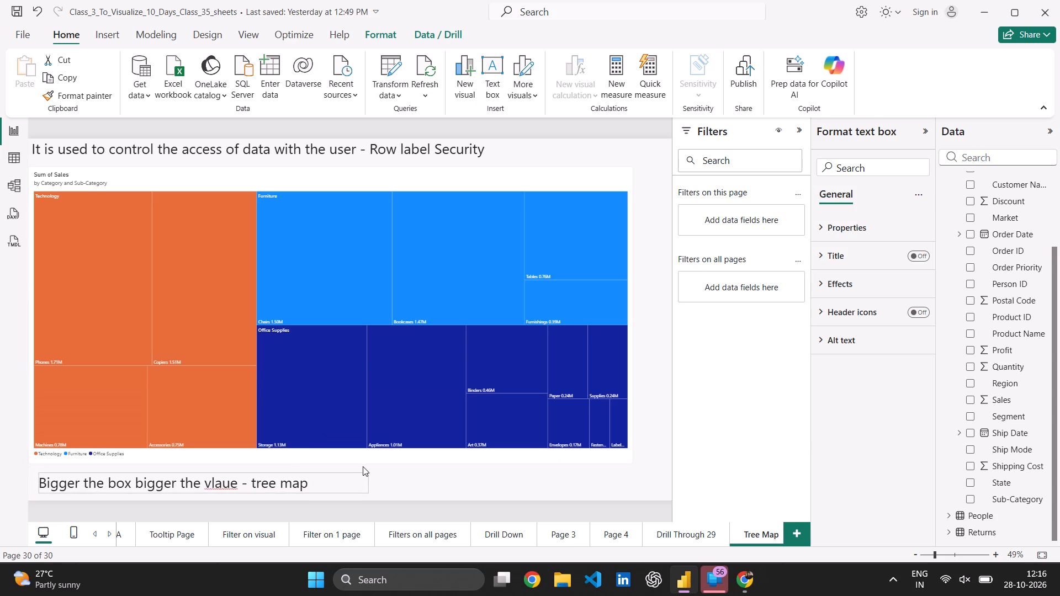
pyautogui.moveTo(363, 466); pyautogui.dragTo(357, 466)
pyautogui.click(401, 471)
pyautogui.click(449, 476)
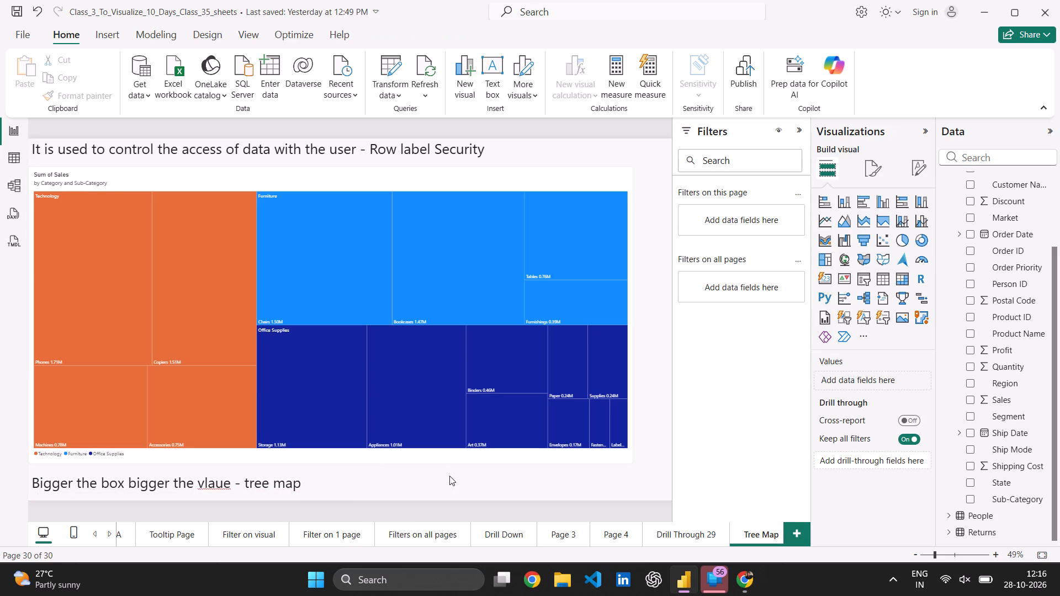
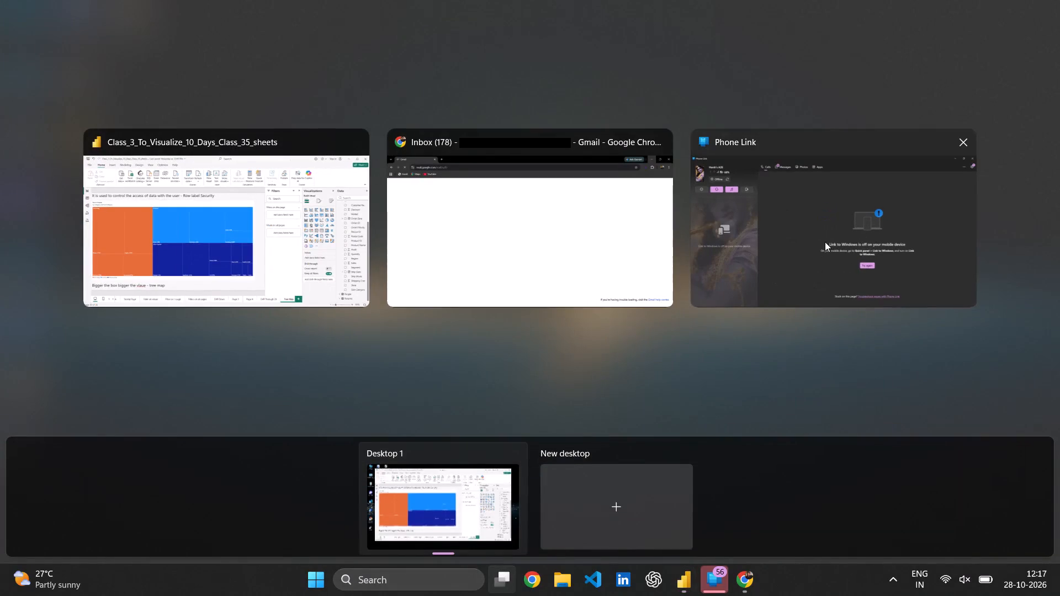
# Close the Phone Link window from the open-windows overview and switch back to the Power BI report with the treemap.
pyautogui.click(964, 151)
pyautogui.click(535, 268)
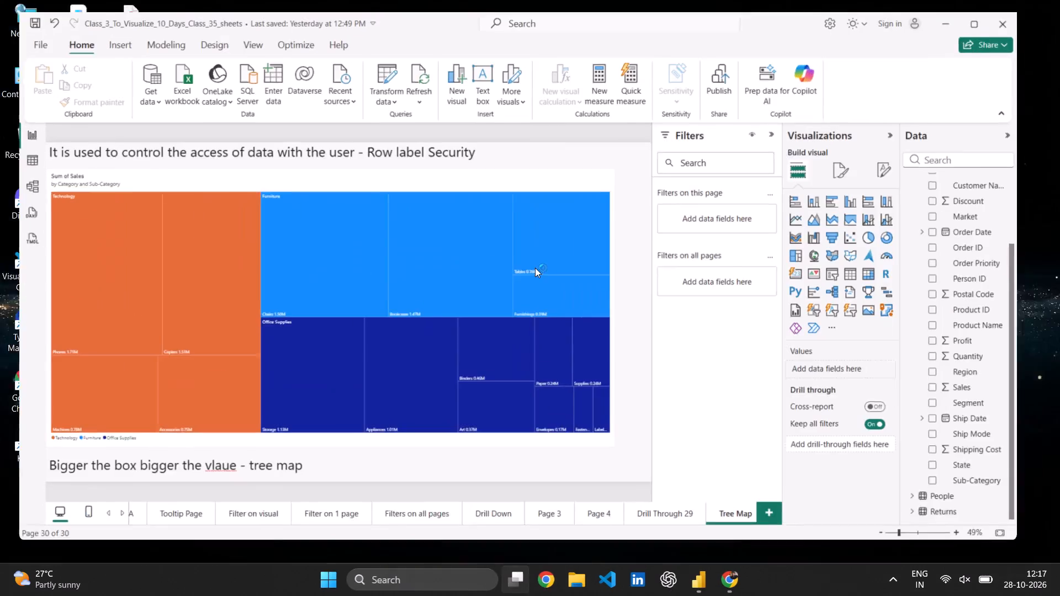
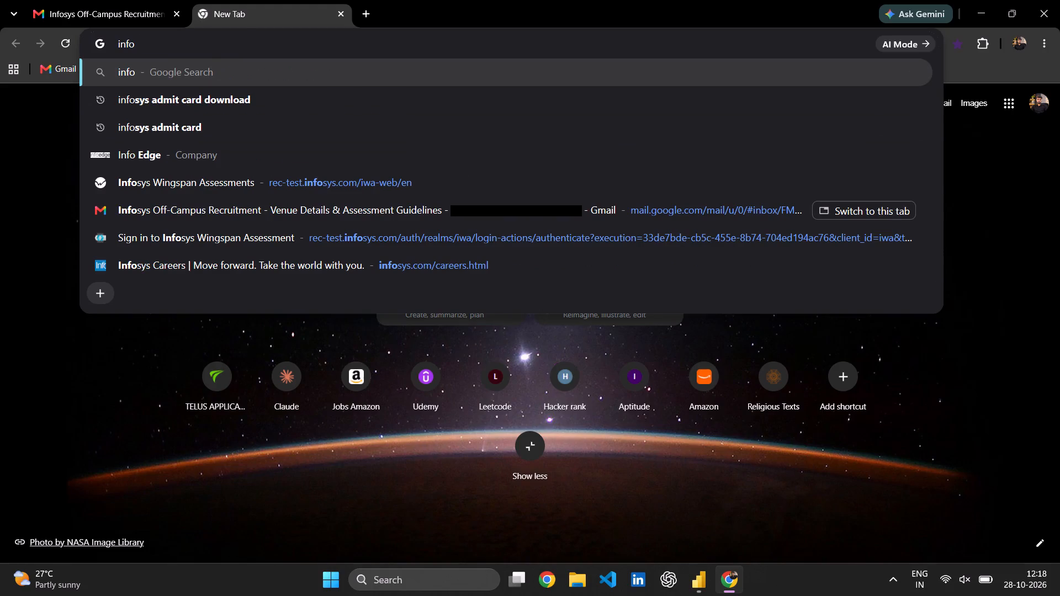
pyautogui.click(212, 103)
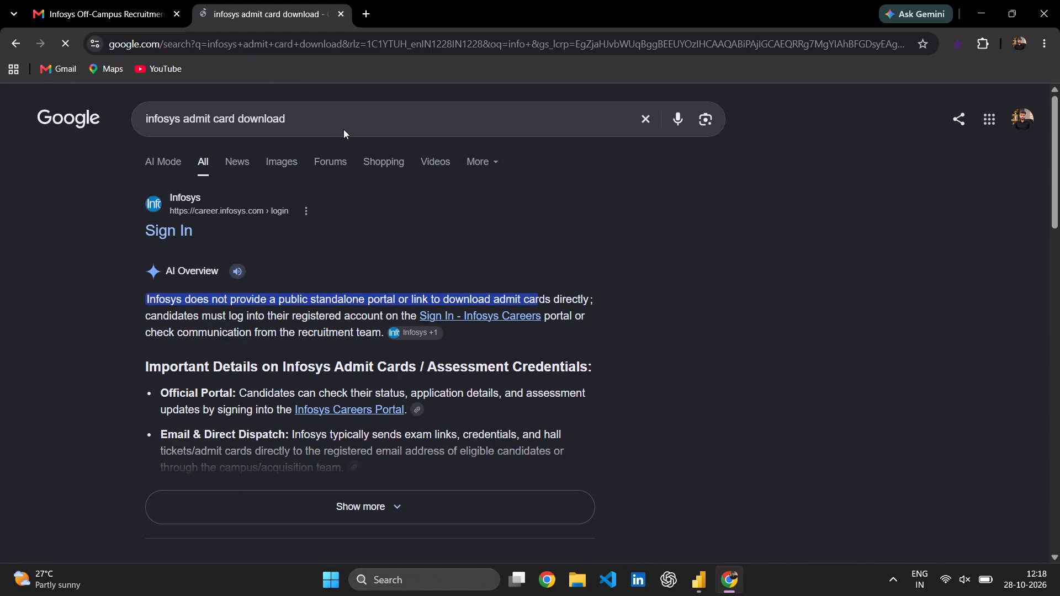
pyautogui.click(365, 119)
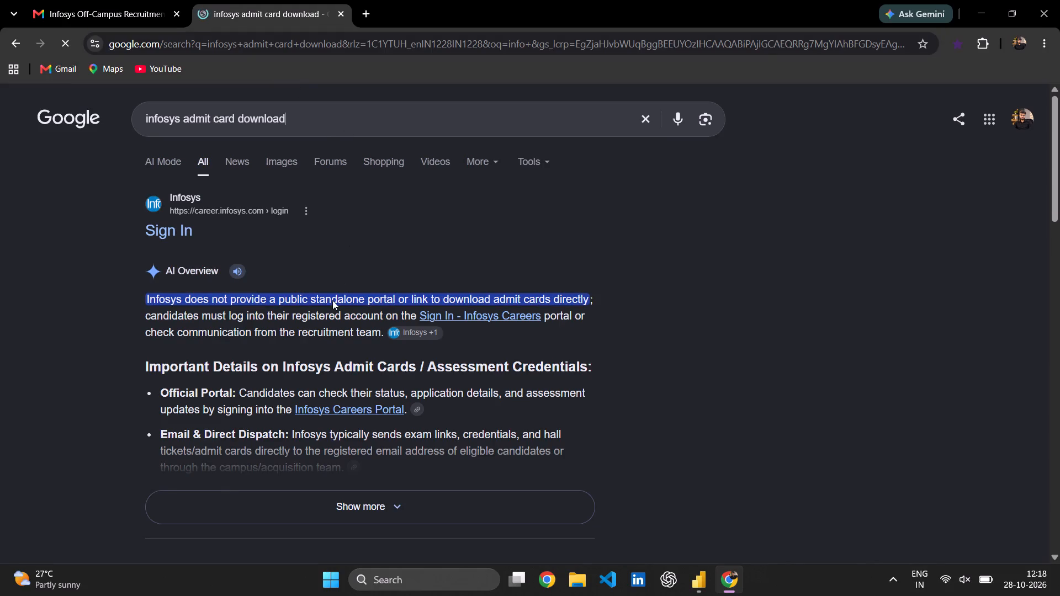
pyautogui.click(179, 164)
pyautogui.click(169, 164)
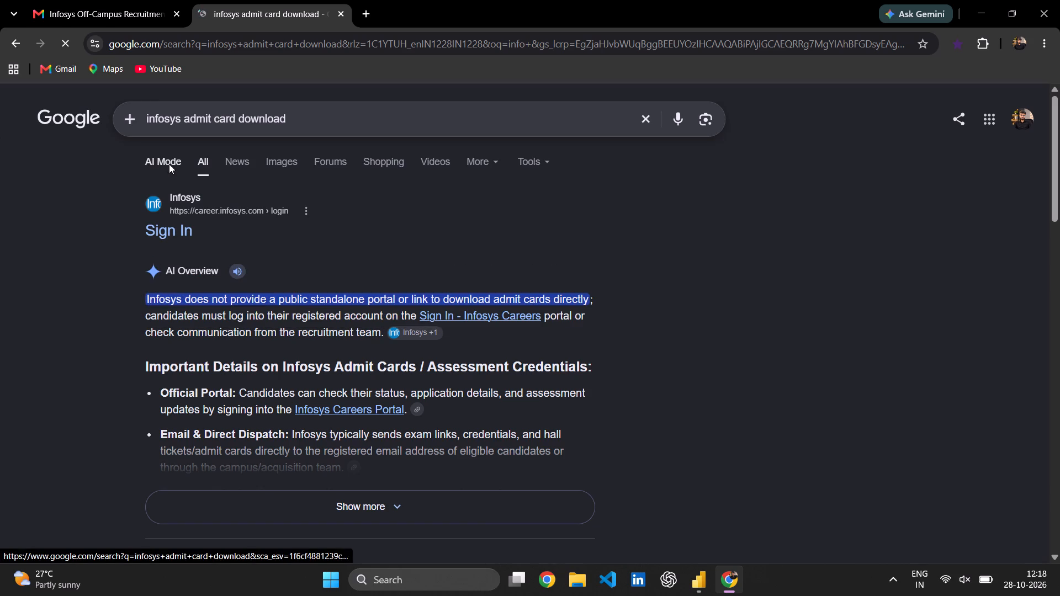
pyautogui.click(169, 164)
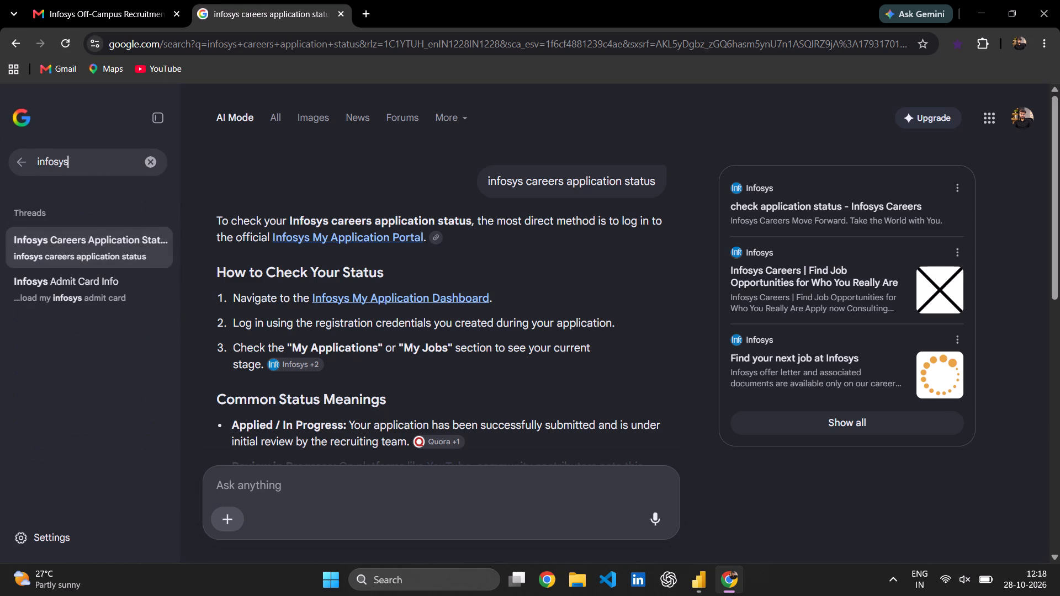
pyautogui.click(104, 282)
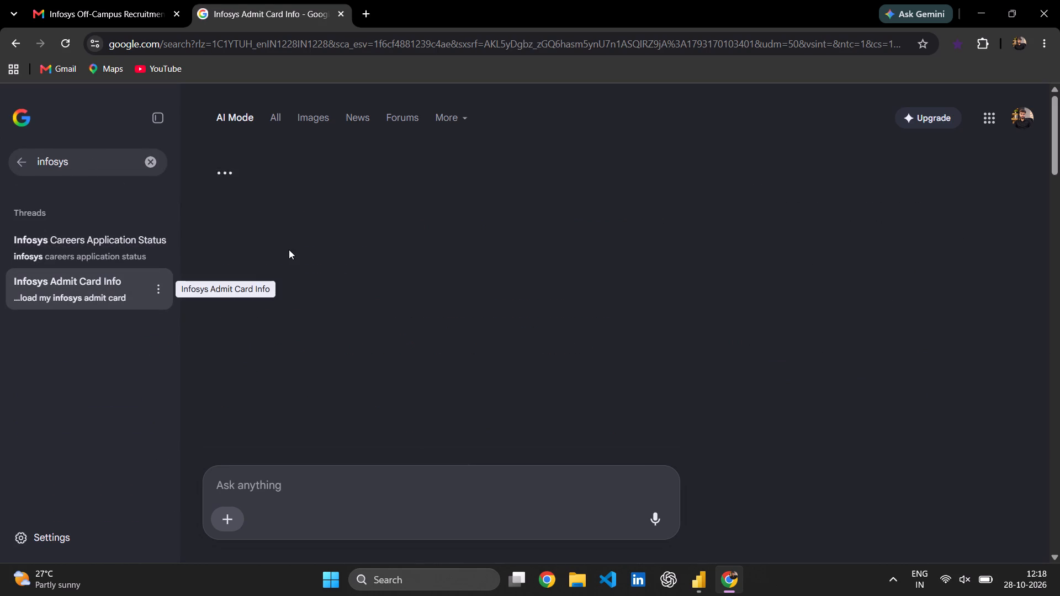
pyautogui.scroll(-5, 370, 297)
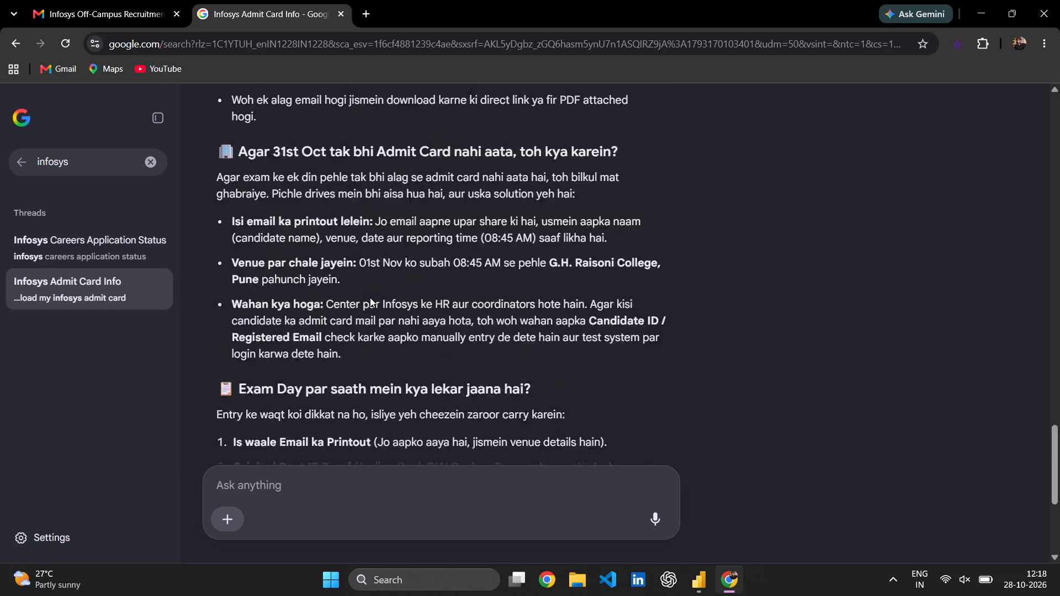
# Switch to Power BI Desktop, highlight the Fasteners box in the treemap, and deselect the visual.
pyautogui.click(696, 580)
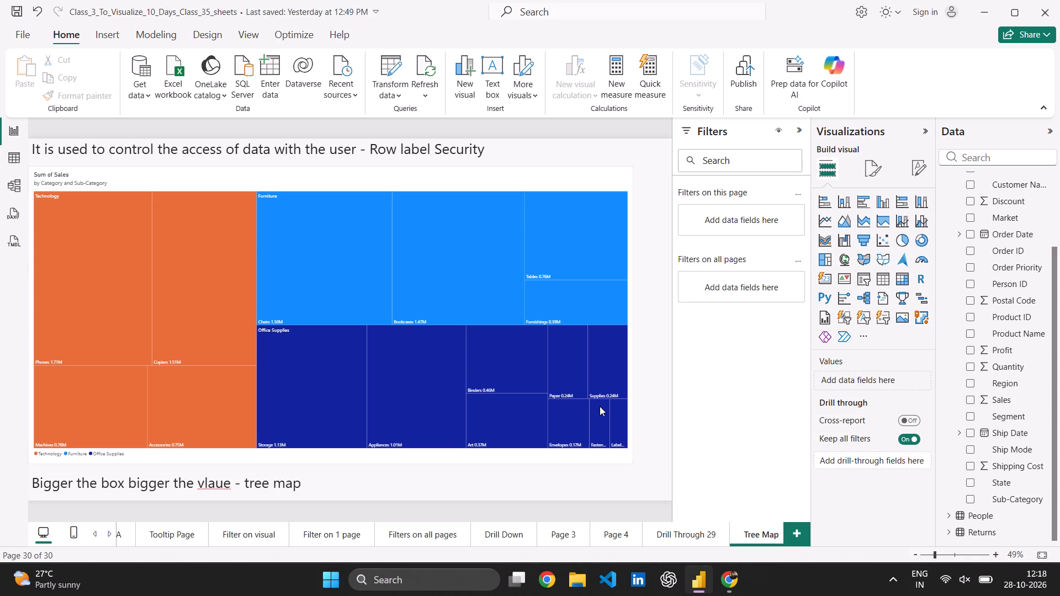
pyautogui.click(600, 406)
pyautogui.click(629, 462)
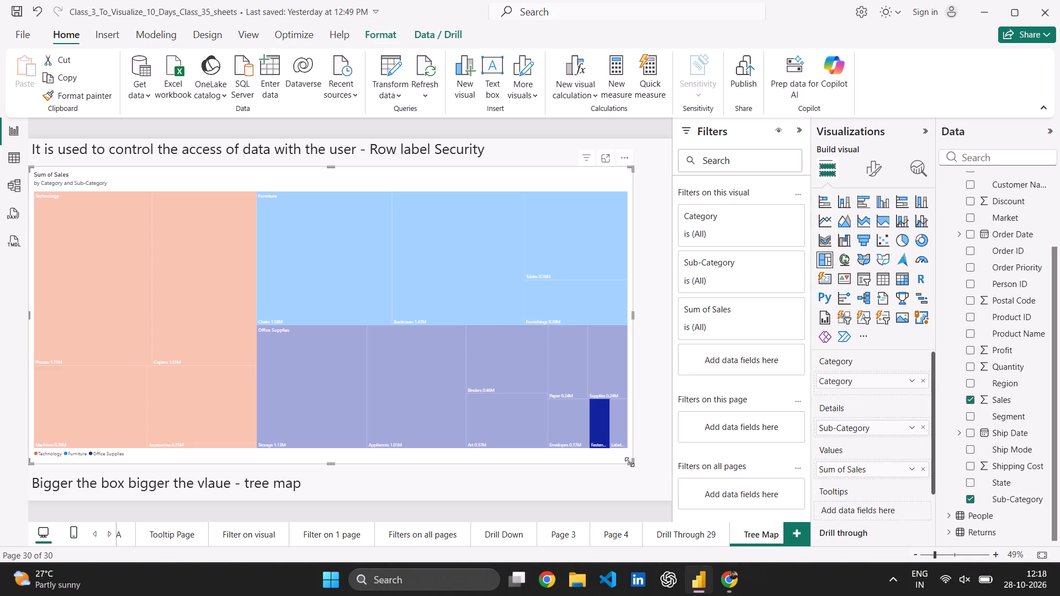
pyautogui.click(618, 488)
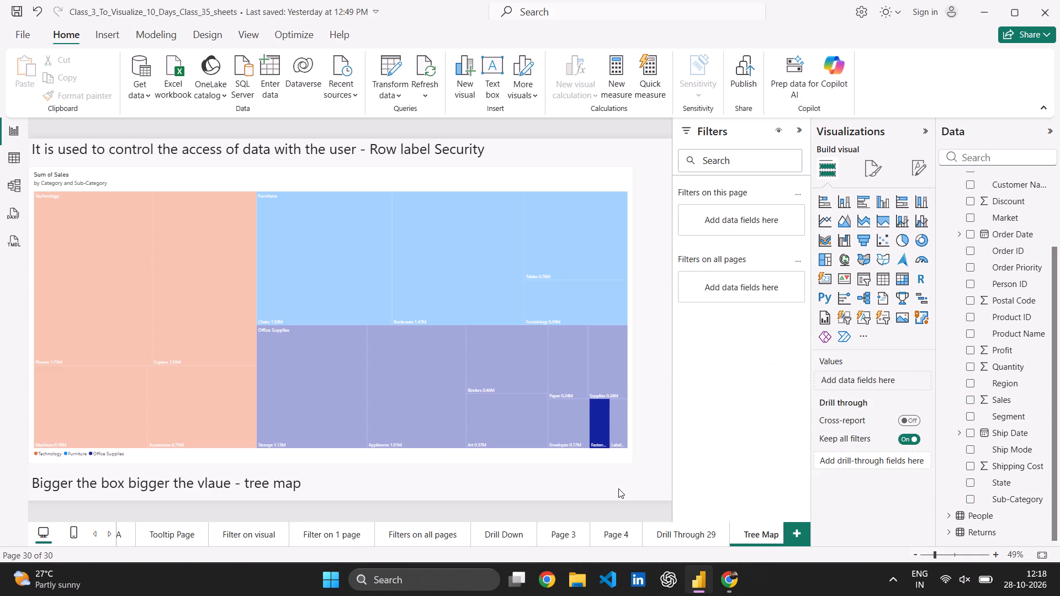
# Add a new report page and place an empty treemap near its upper-left corner, slightly below the top edge.
pyautogui.click(794, 536)
pyautogui.click(438, 366)
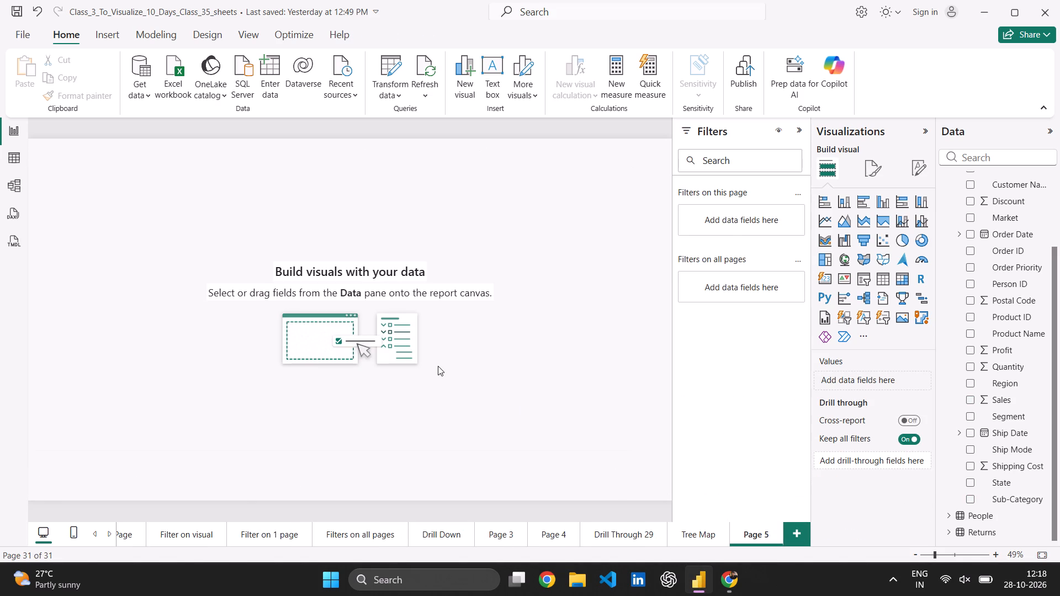
pyautogui.click(825, 263)
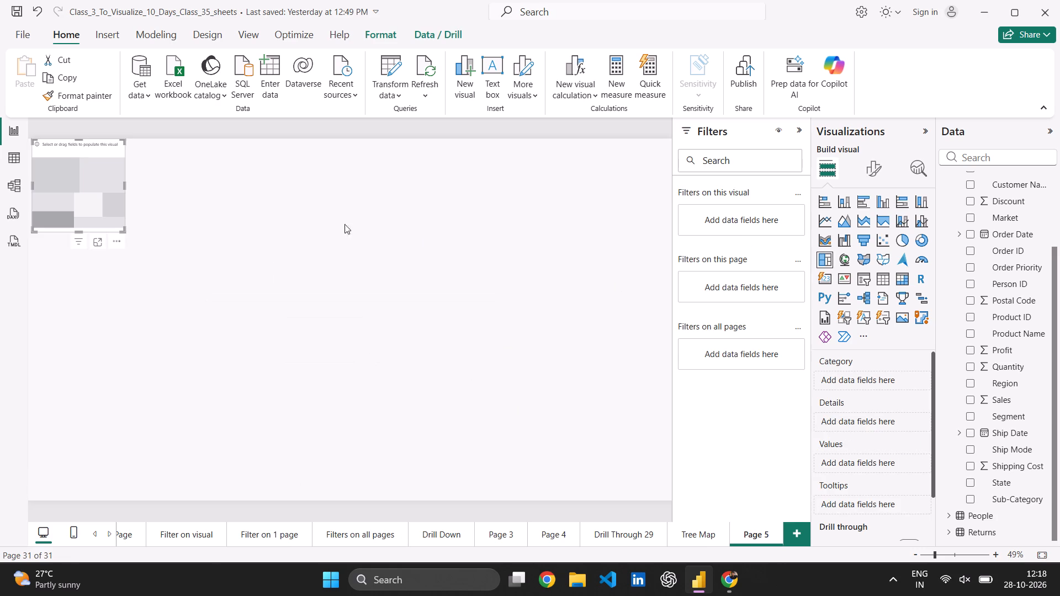
pyautogui.moveTo(94, 183); pyautogui.dragTo(84, 220)
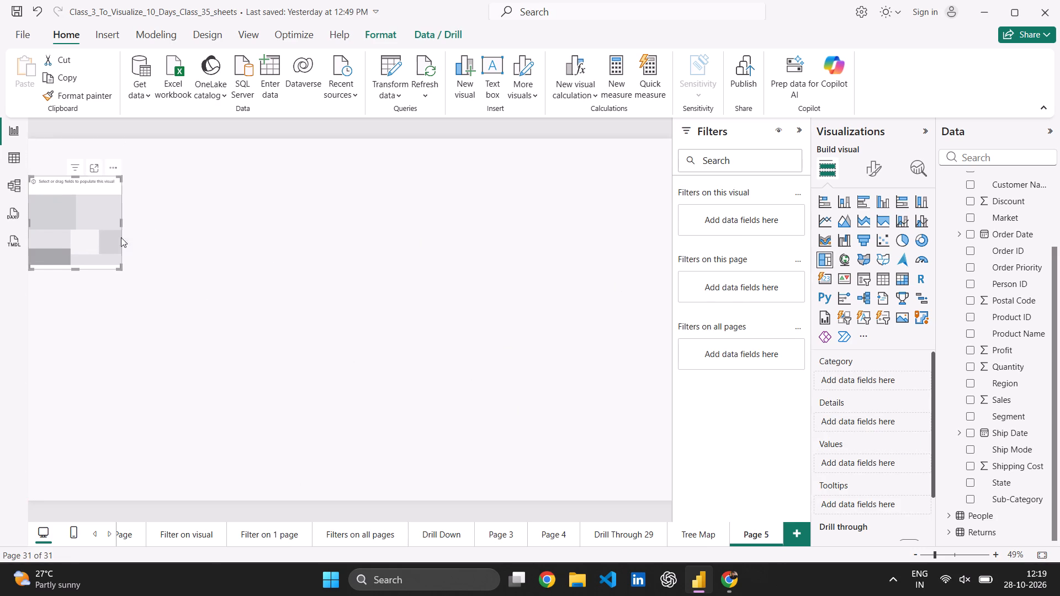
pyautogui.click(119, 269)
# Check the Tree Map page for reference, and enlarge the empty treemap on Page 5 to nearly half the page width.
pyautogui.click(686, 534)
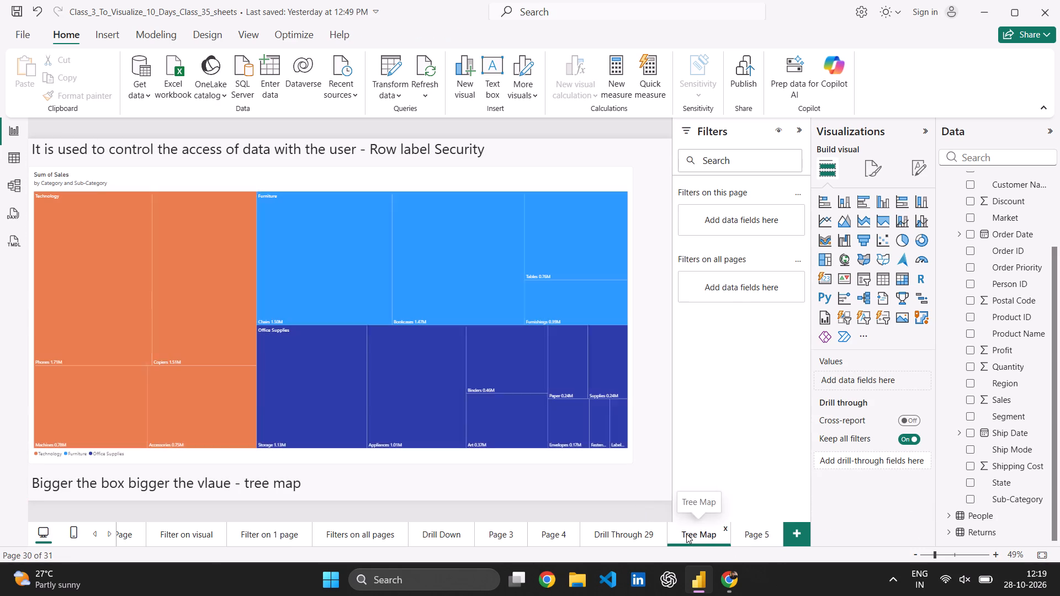
pyautogui.click(765, 542)
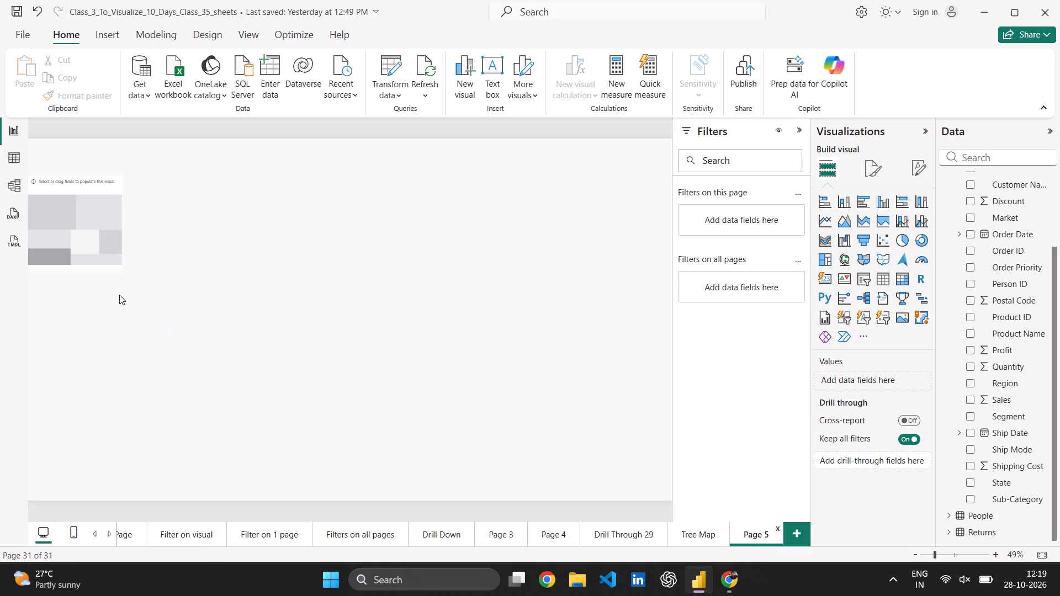
pyautogui.click(95, 221)
pyautogui.moveTo(118, 267); pyautogui.dragTo(297, 323)
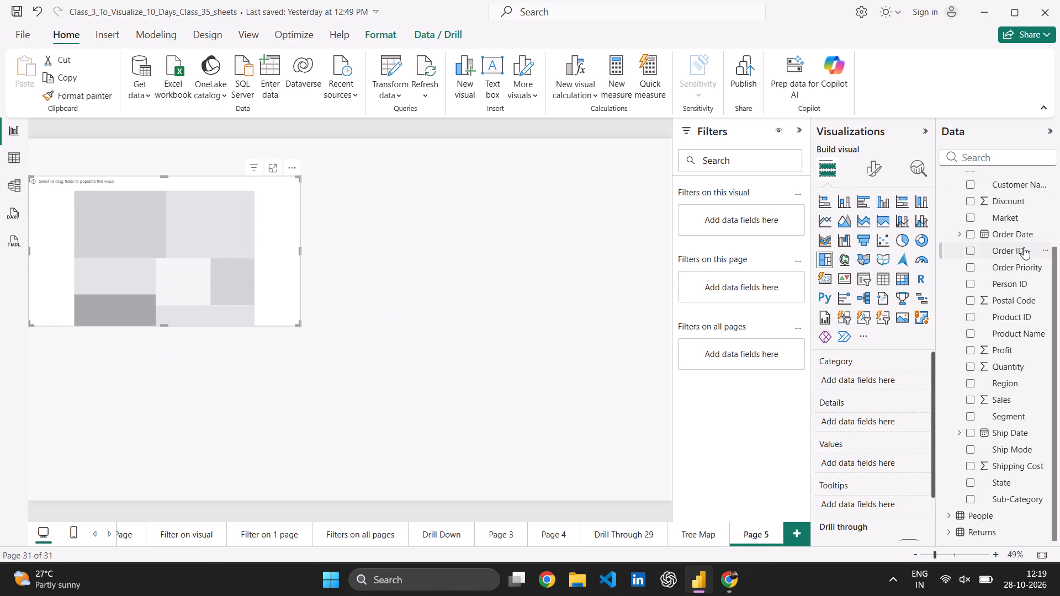
# Populate Page 5's treemap with Category as category, Sub-Category as details and Sales as values from the Orders table.
pyautogui.scroll(3, 1024, 247)
pyautogui.click(968, 213)
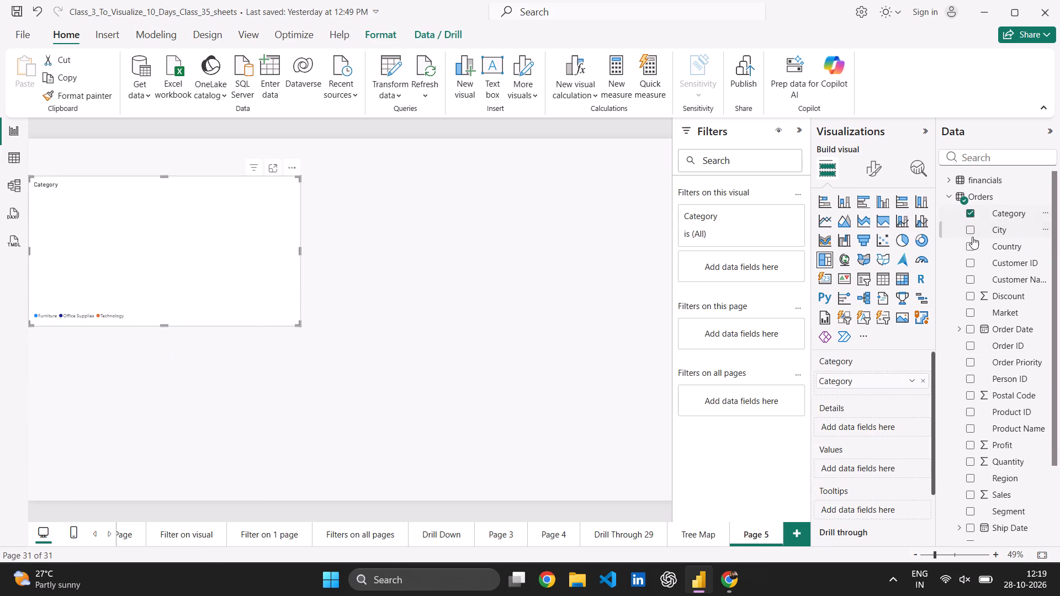
pyautogui.scroll(-2, 994, 358)
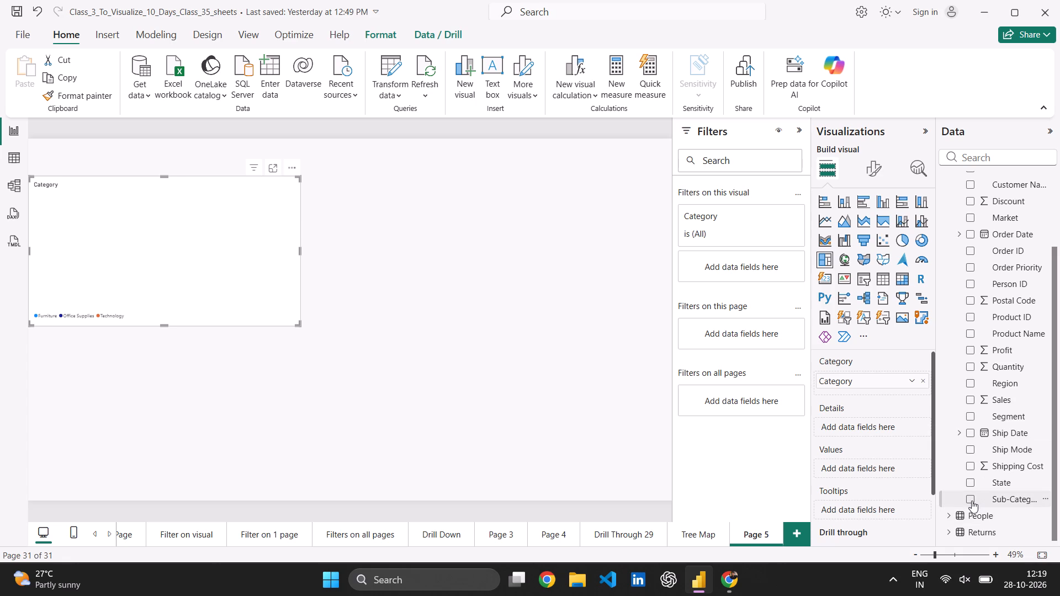
pyautogui.click(972, 501)
pyautogui.click(971, 400)
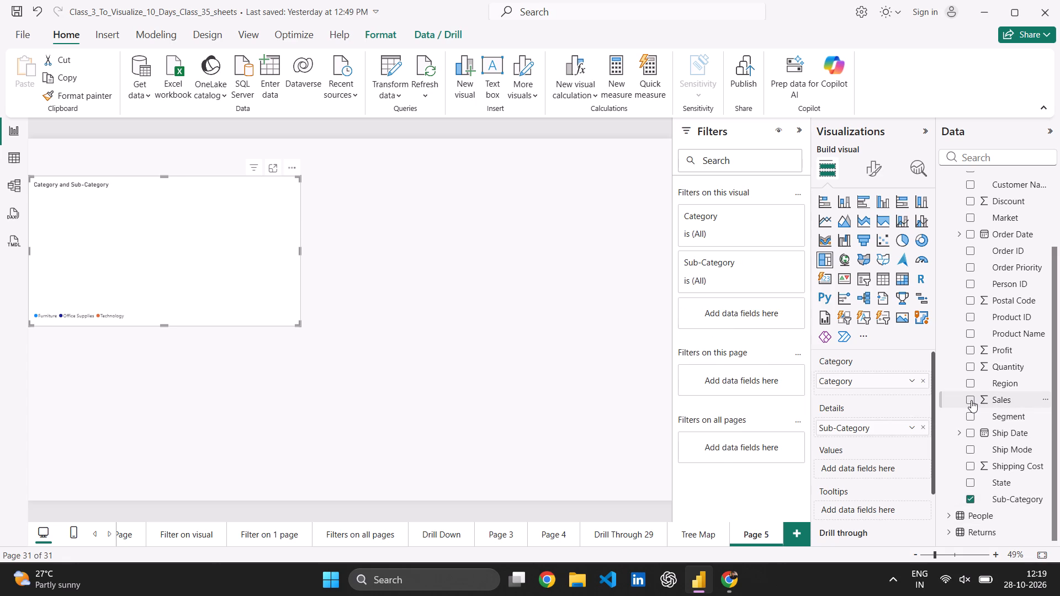
# Enlarge the populated treemap to over half the page width and move it slightly down along the page's left edge.
pyautogui.moveTo(294, 321); pyautogui.dragTo(339, 347)
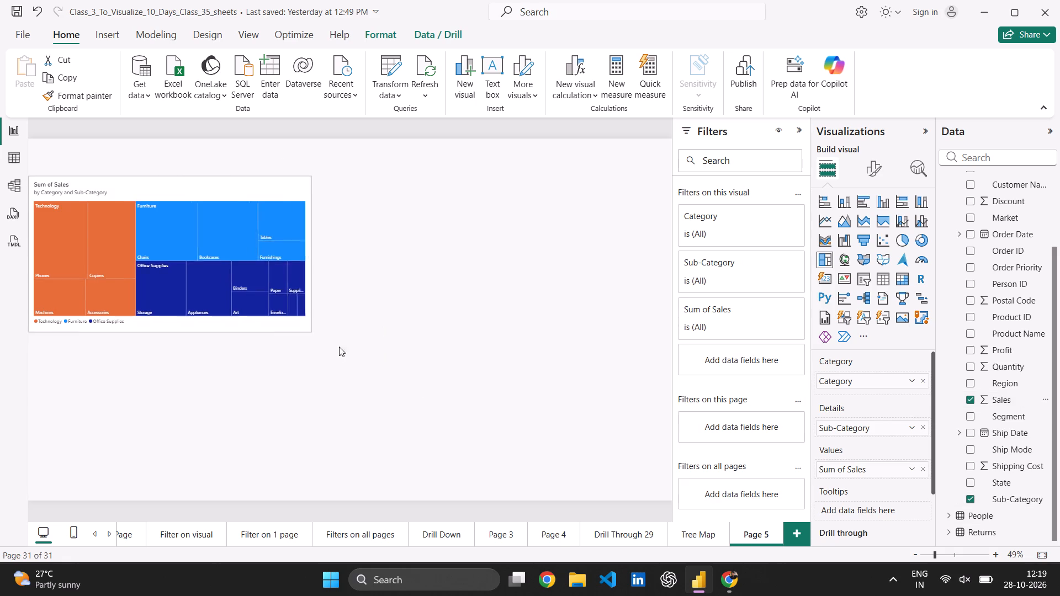
pyautogui.moveTo(339, 347); pyautogui.dragTo(400, 358)
pyautogui.moveTo(368, 262); pyautogui.dragTo(360, 289)
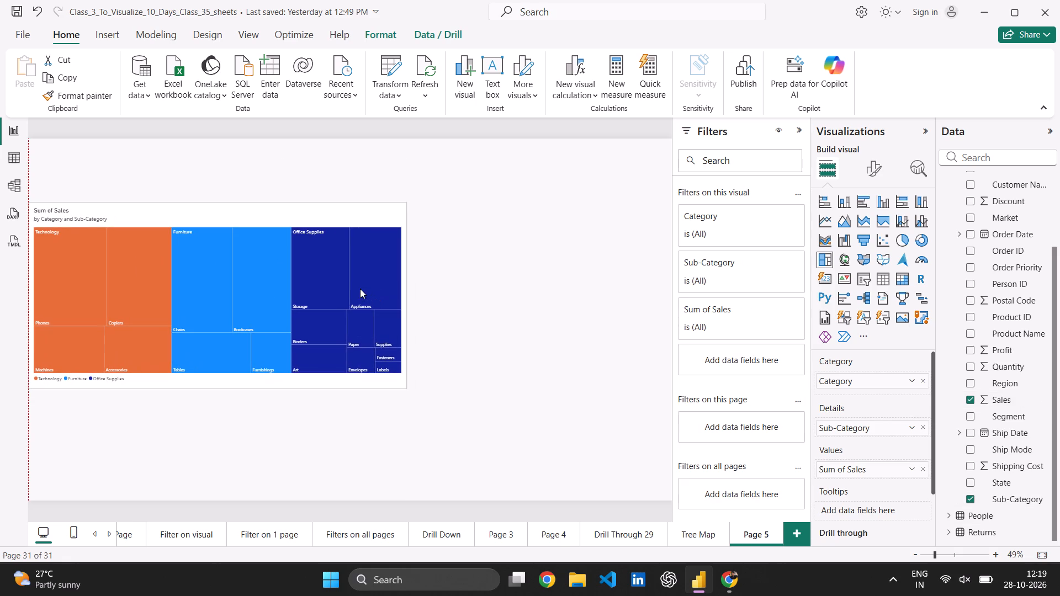
pyautogui.moveTo(360, 289); pyautogui.dragTo(352, 278)
# Cut the whole row-level security heading text from the text box above the treemap on the Tree Map page.
pyautogui.click(680, 527)
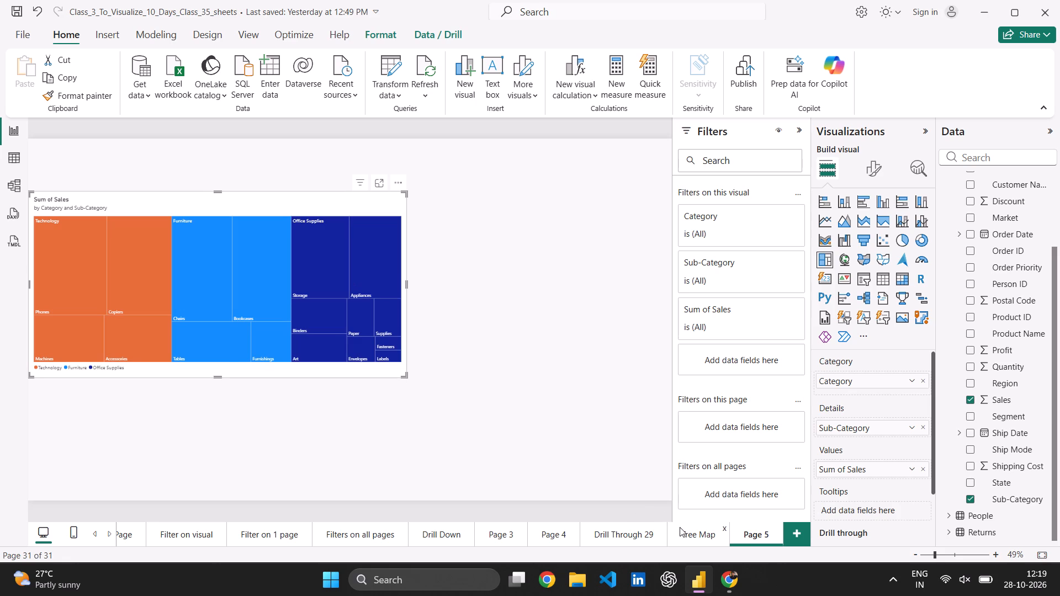
pyautogui.doubleClick(448, 144)
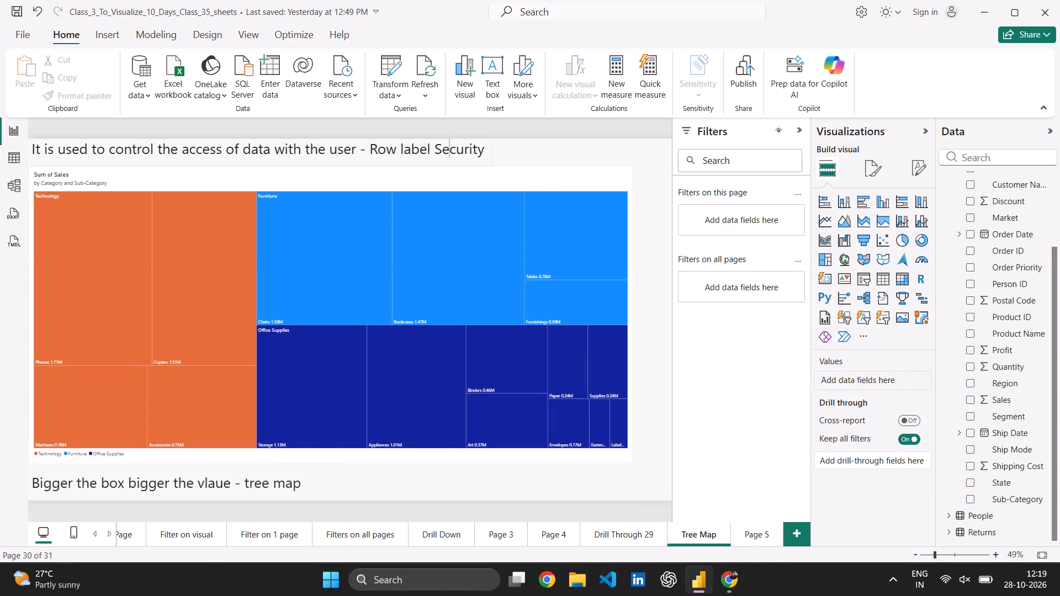
pyautogui.click(530, 159)
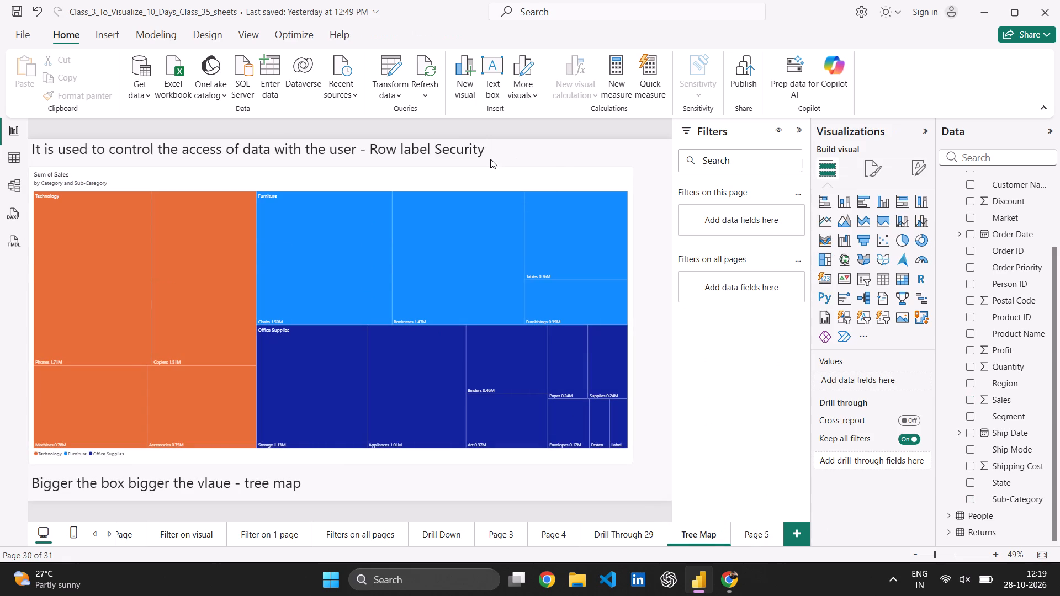
pyautogui.click(486, 158)
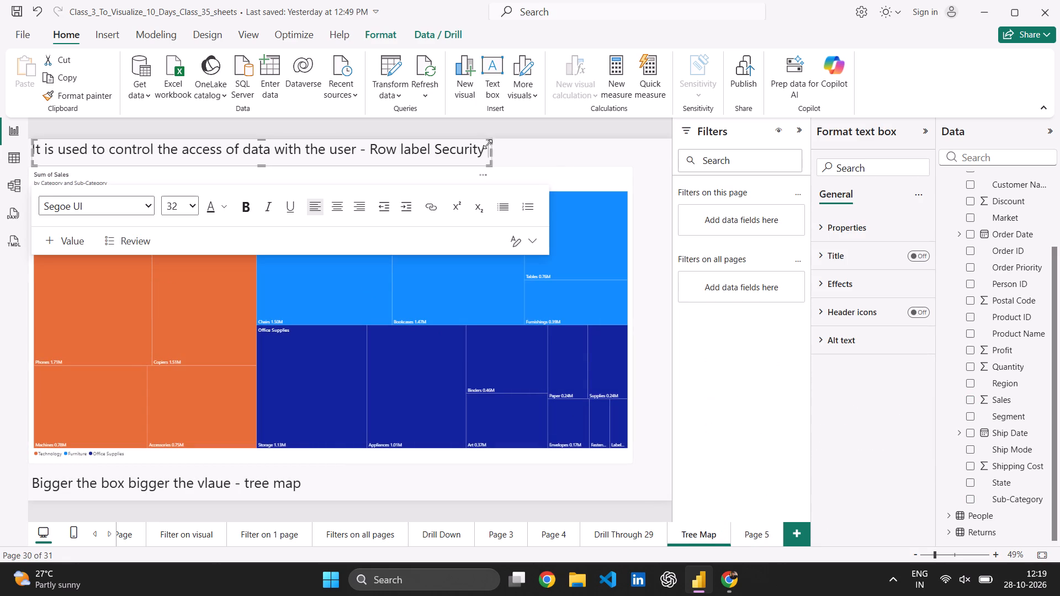
pyautogui.click(491, 146)
pyautogui.hotkey('ctrl', 'x')
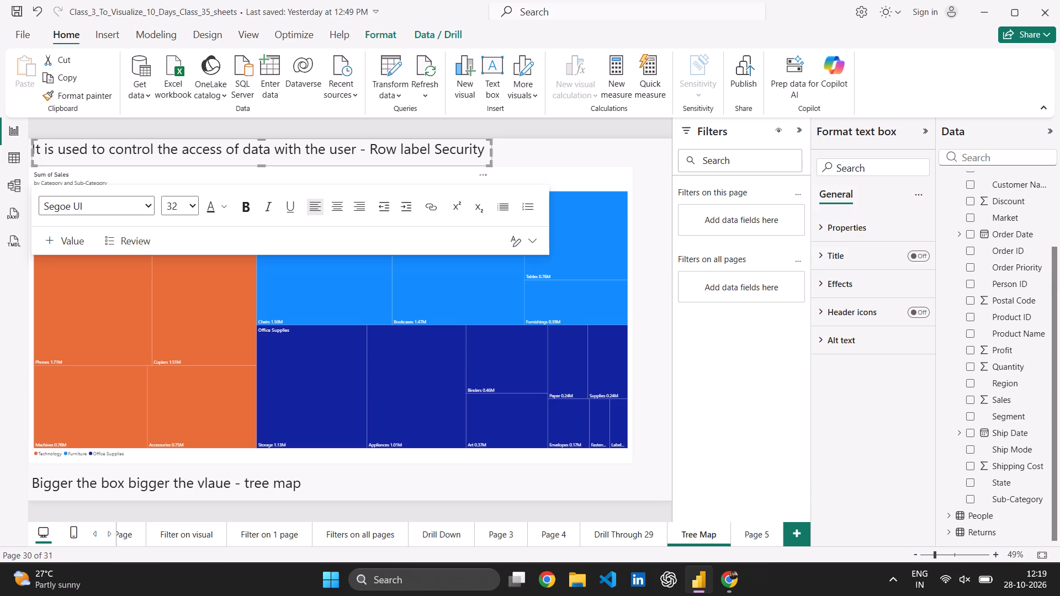
pyautogui.click(491, 156)
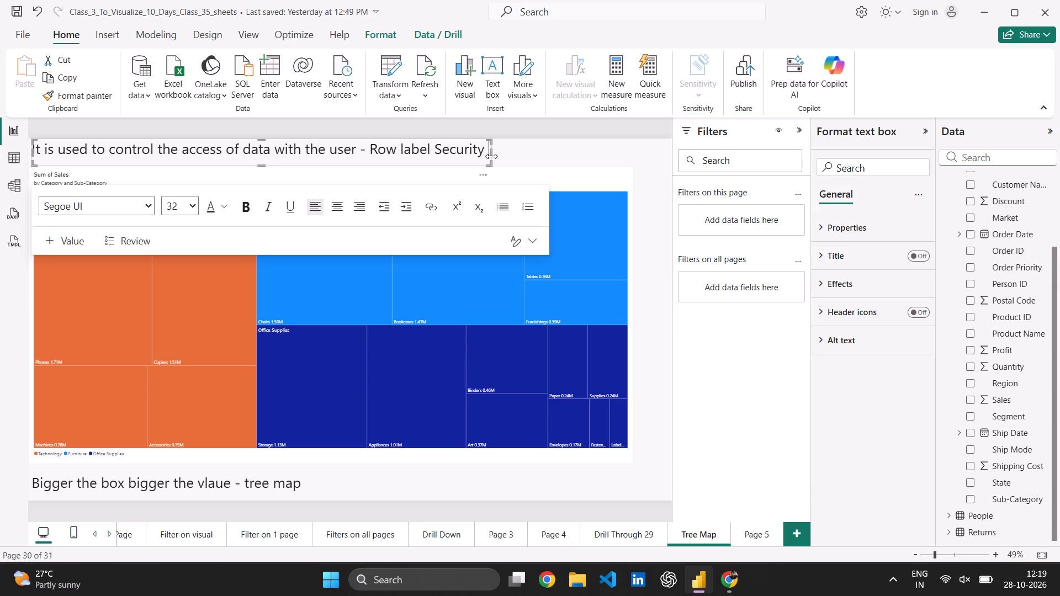
pyautogui.hotkey('ctrl', 'x')
pyautogui.click(532, 153)
pyautogui.click(485, 152)
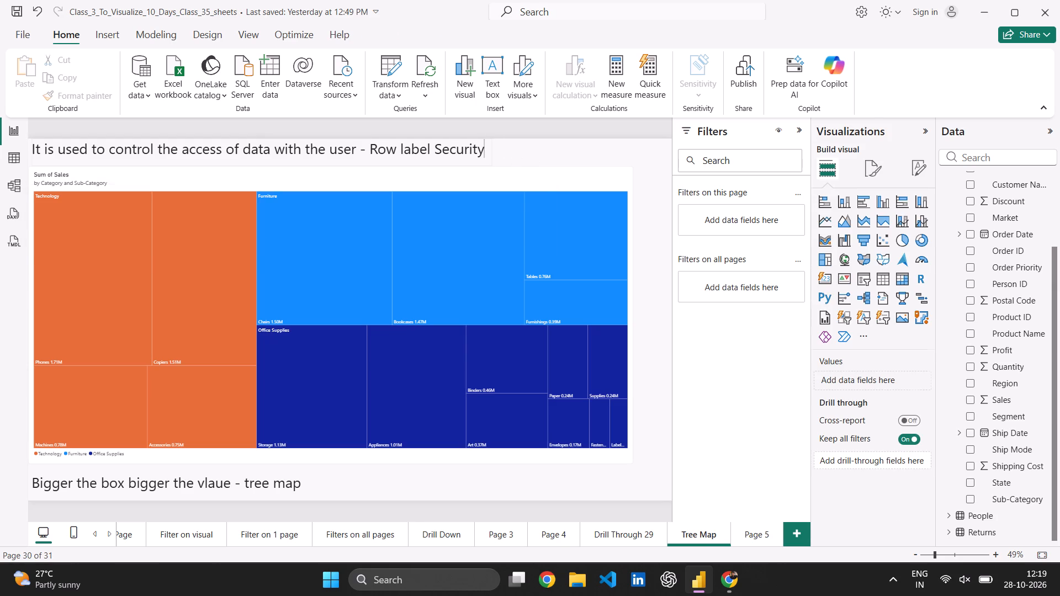
pyautogui.moveTo(513, 152); pyautogui.dragTo(479, 151)
pyautogui.click(479, 151)
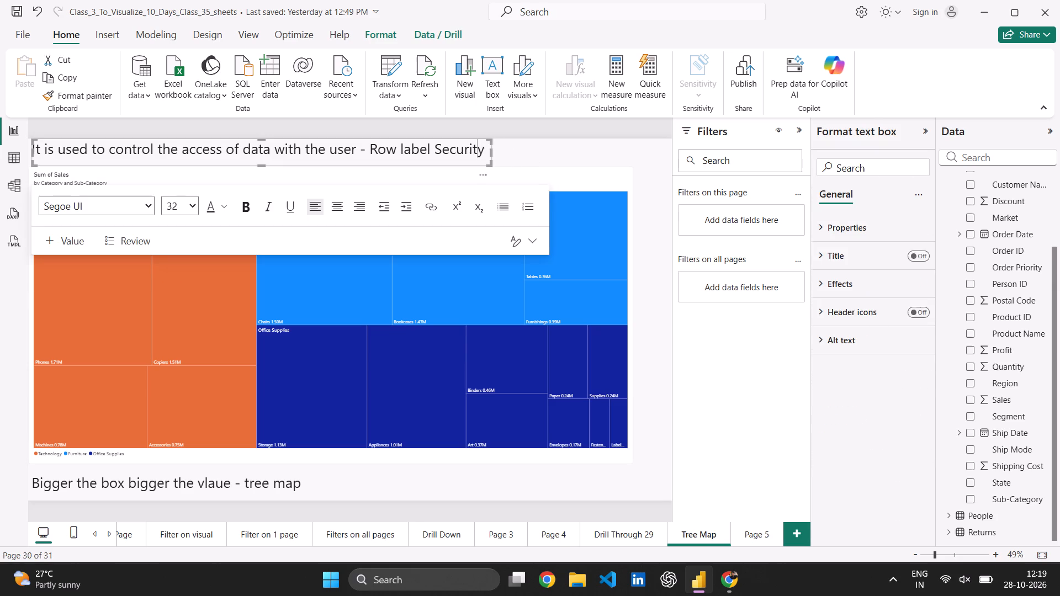
pyautogui.click(518, 152)
pyautogui.click(472, 157)
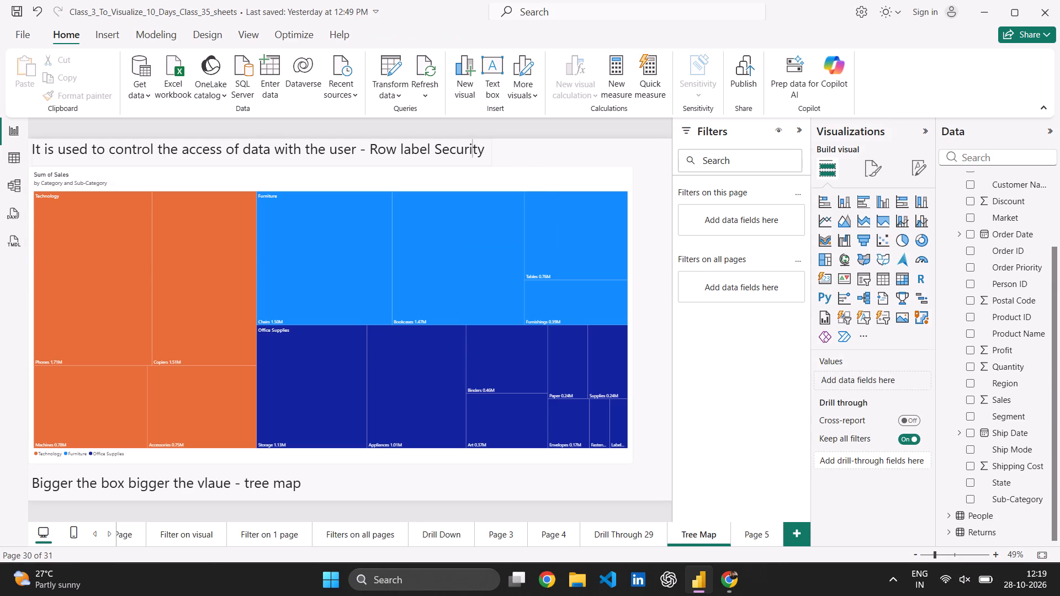
pyautogui.click(485, 155)
pyautogui.press('Right')
pyautogui.press('Right')
pyautogui.press('Right')
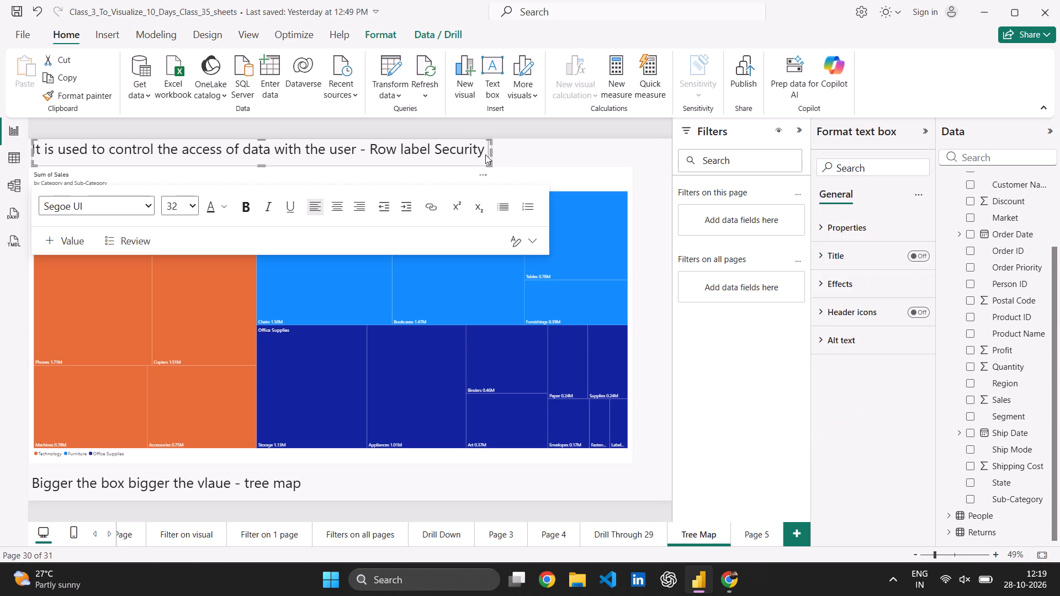
pyautogui.click(263, 163)
pyautogui.hotkey('ctrl', 'x')
pyautogui.click(524, 152)
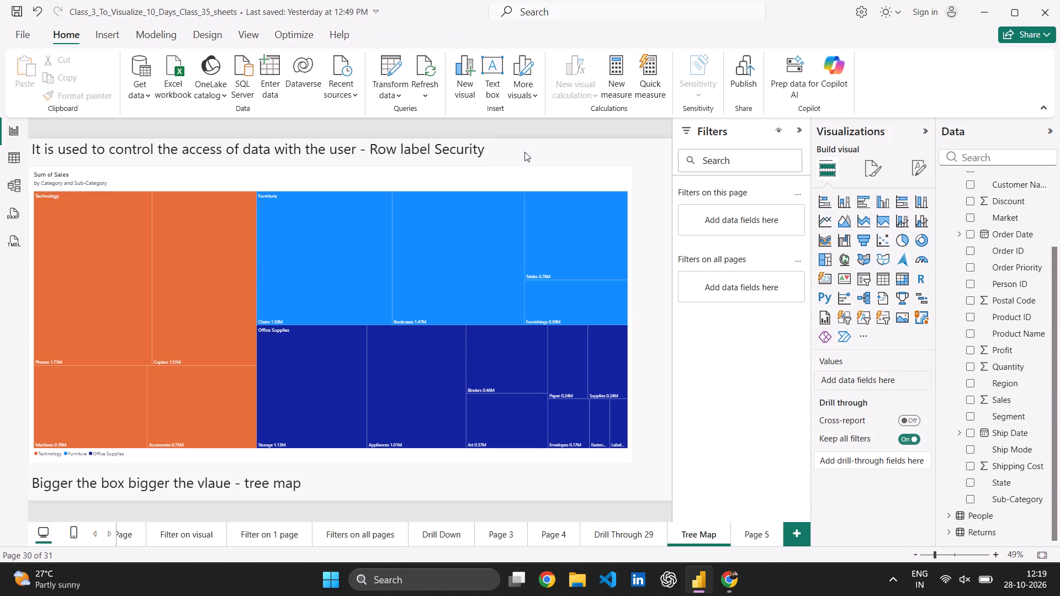
pyautogui.moveTo(484, 150); pyautogui.dragTo(30, 151)
pyautogui.hotkey('ctrl', 'x')
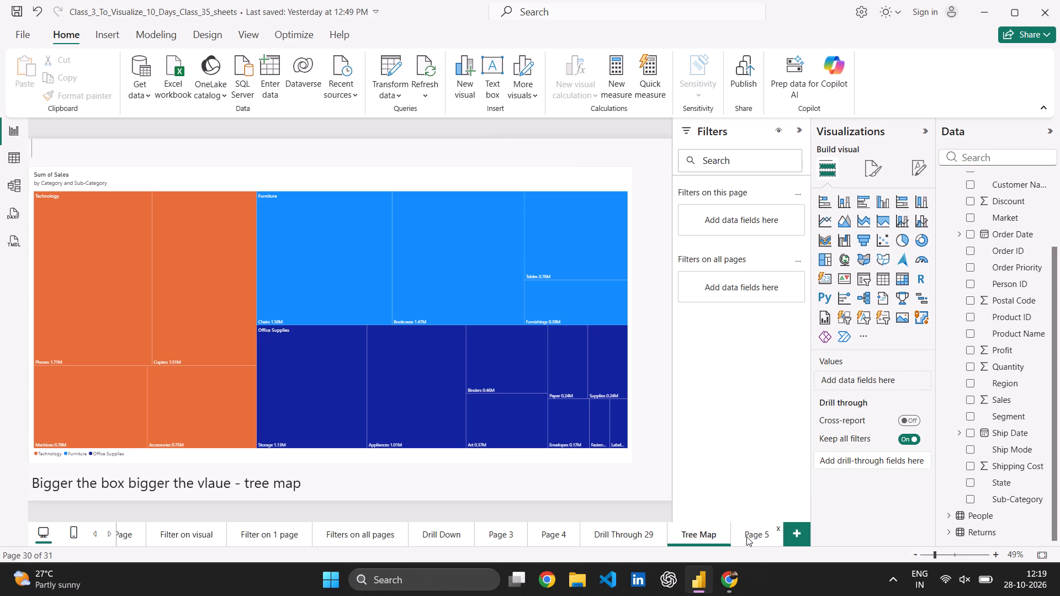
# Insert a text box across the top of Page 5 and reduce its height to a thin strip above the treemap.
pyautogui.click(746, 536)
pyautogui.click(163, 164)
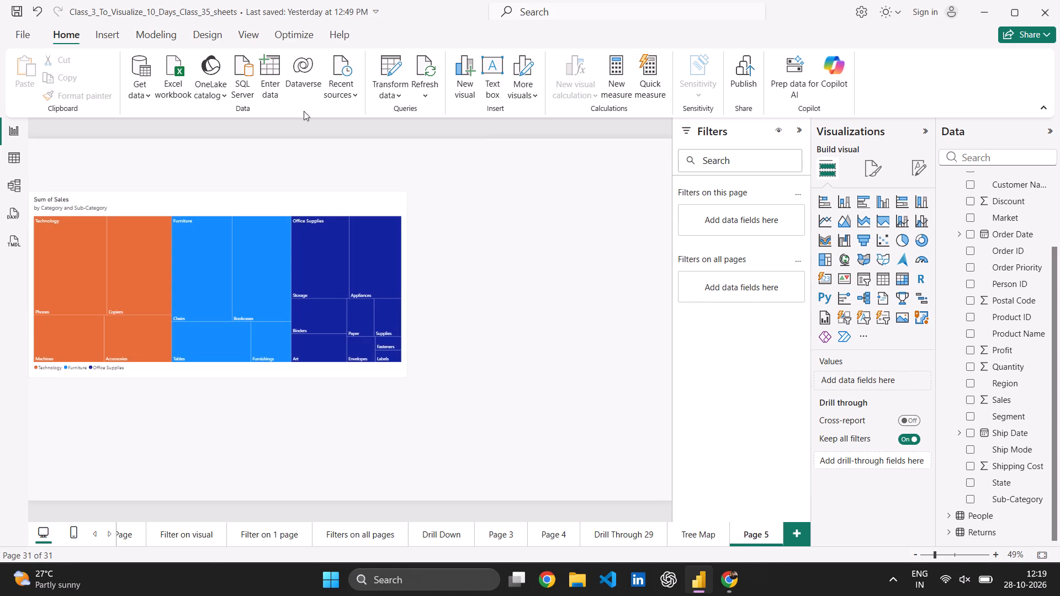
pyautogui.click(484, 61)
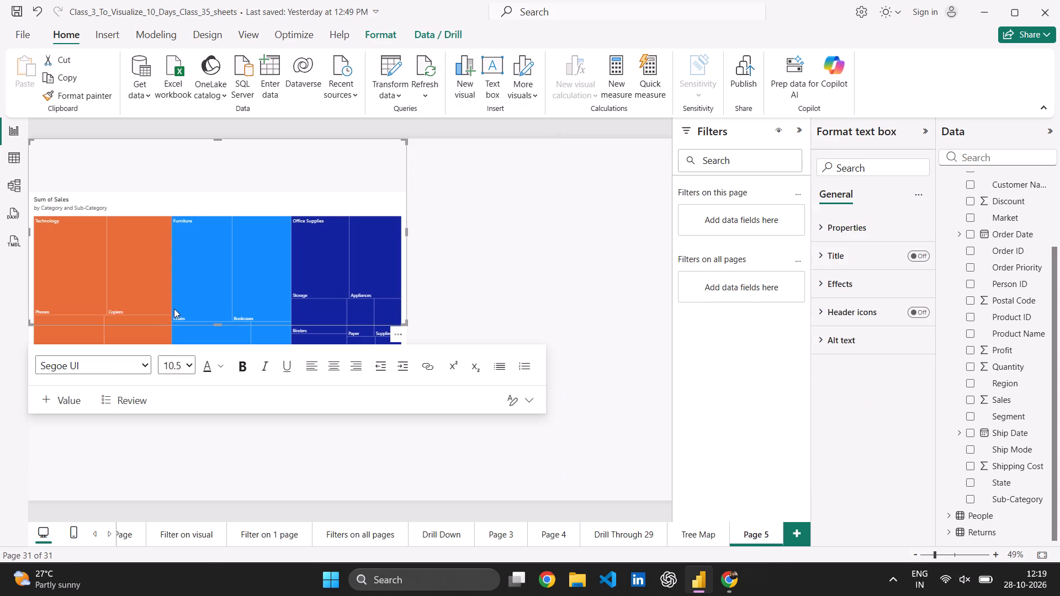
pyautogui.moveTo(217, 320); pyautogui.dragTo(205, 151)
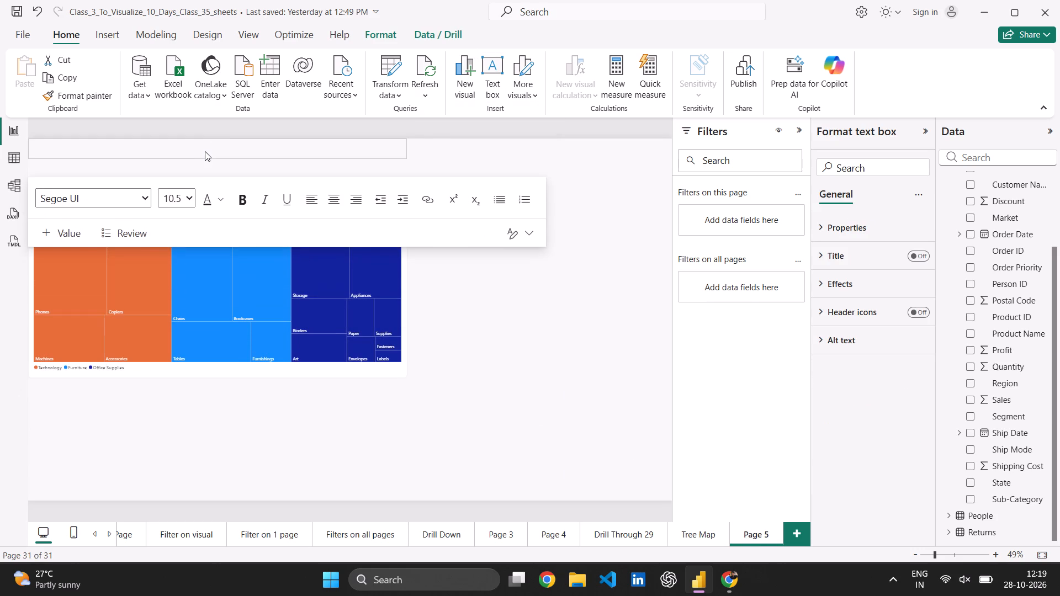
pyautogui.moveTo(205, 151); pyautogui.dragTo(199, 166)
pyautogui.click(245, 163)
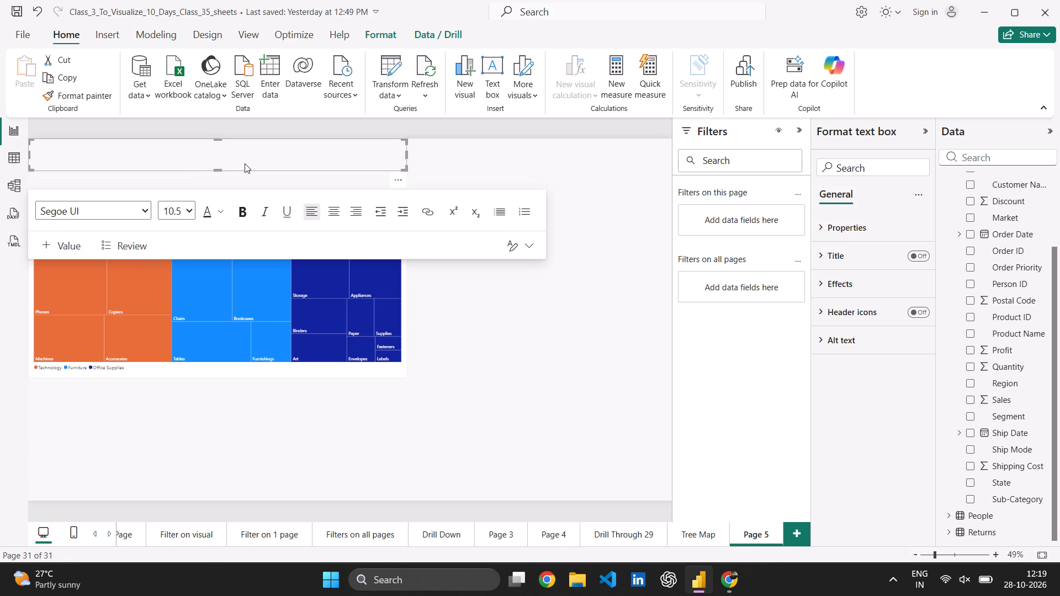
# Paste the cut heading into Page 5's text box and widen the box so the text fits on one line.
pyautogui.doubleClick(253, 159)
pyautogui.doubleClick(279, 150)
pyautogui.hotkey('ctrl', 'v')
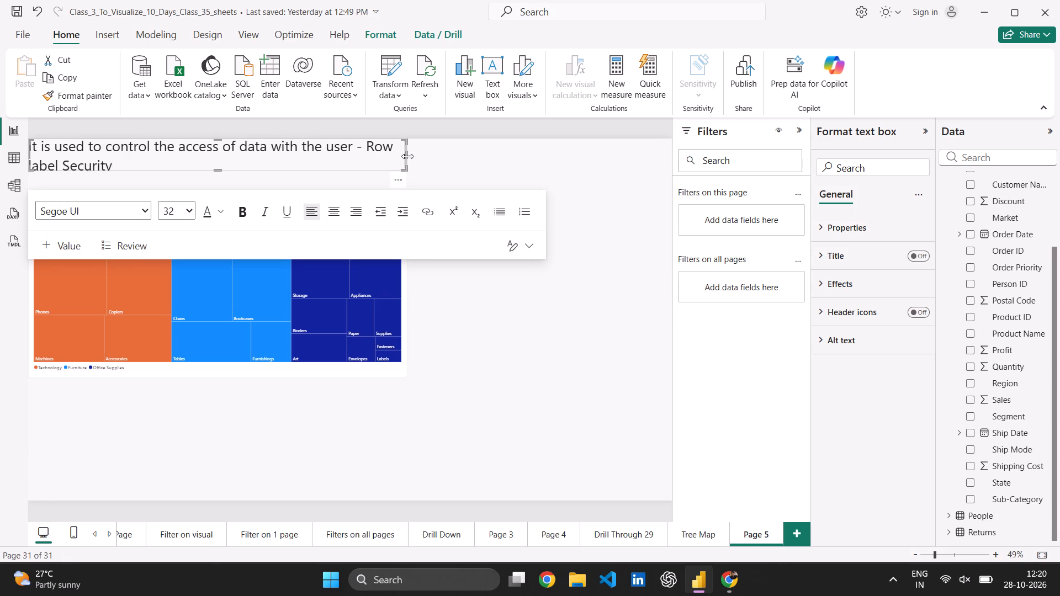
pyautogui.moveTo(406, 156); pyautogui.dragTo(493, 147)
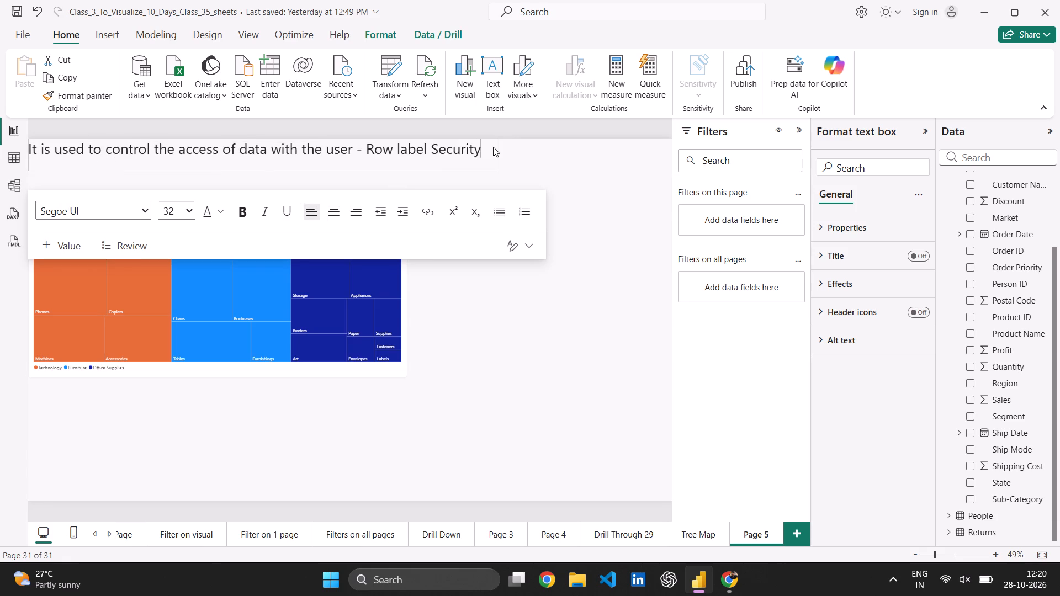
pyautogui.moveTo(493, 147); pyautogui.dragTo(492, 147)
pyautogui.click(559, 151)
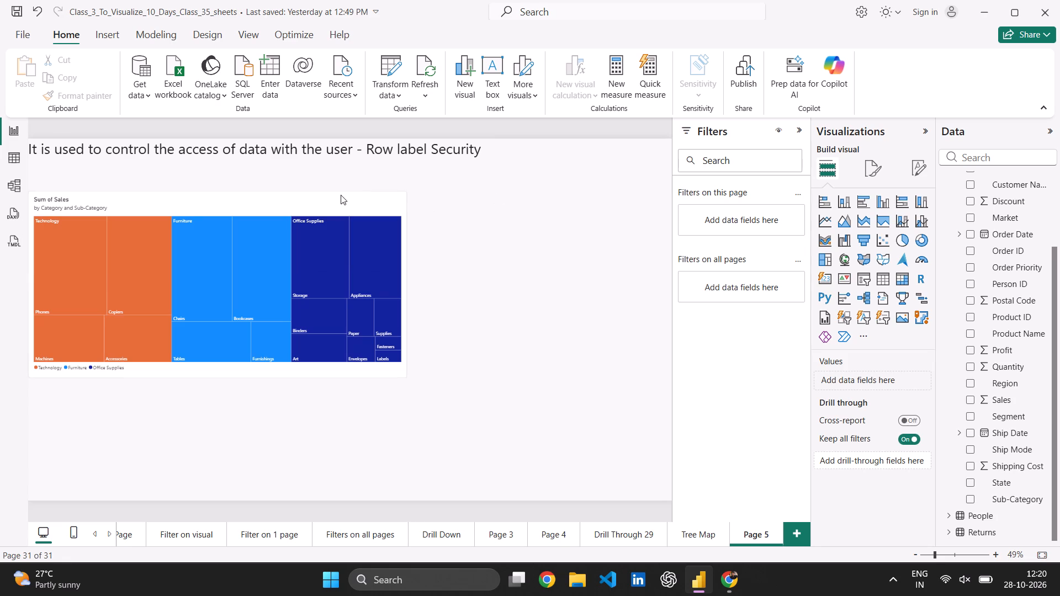
# Move Page 5's treemap up to sit directly beneath the heading.
pyautogui.moveTo(341, 195); pyautogui.dragTo(332, 174)
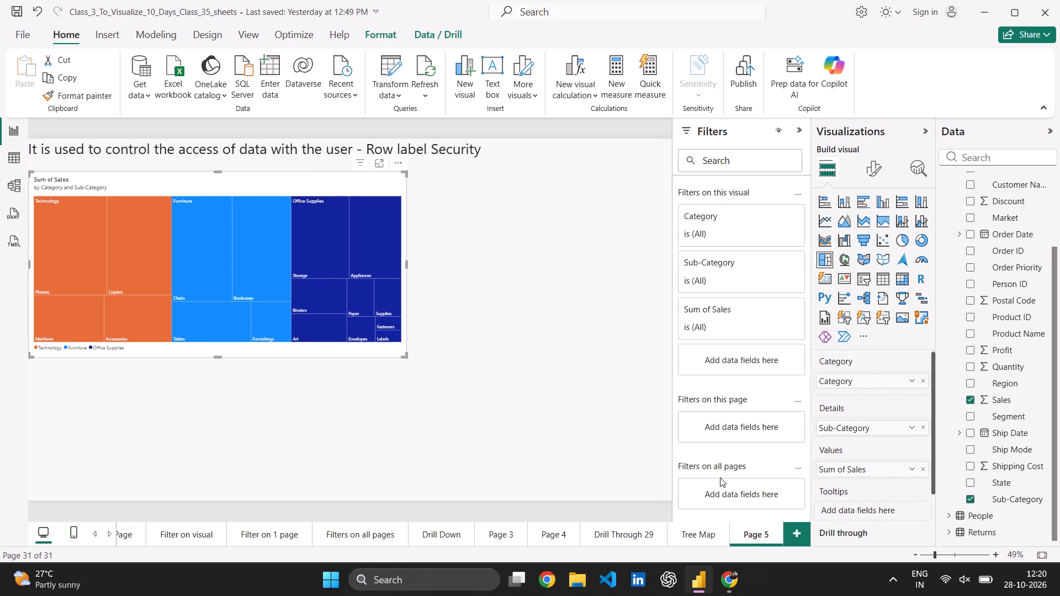
# Rename Page 5 as Row Label Security.
pyautogui.tripleClick(746, 529)
pyautogui.press('BackSpace')
pyautogui.write('ity')
pyautogui.press('Return')
pyautogui.click(620, 409)
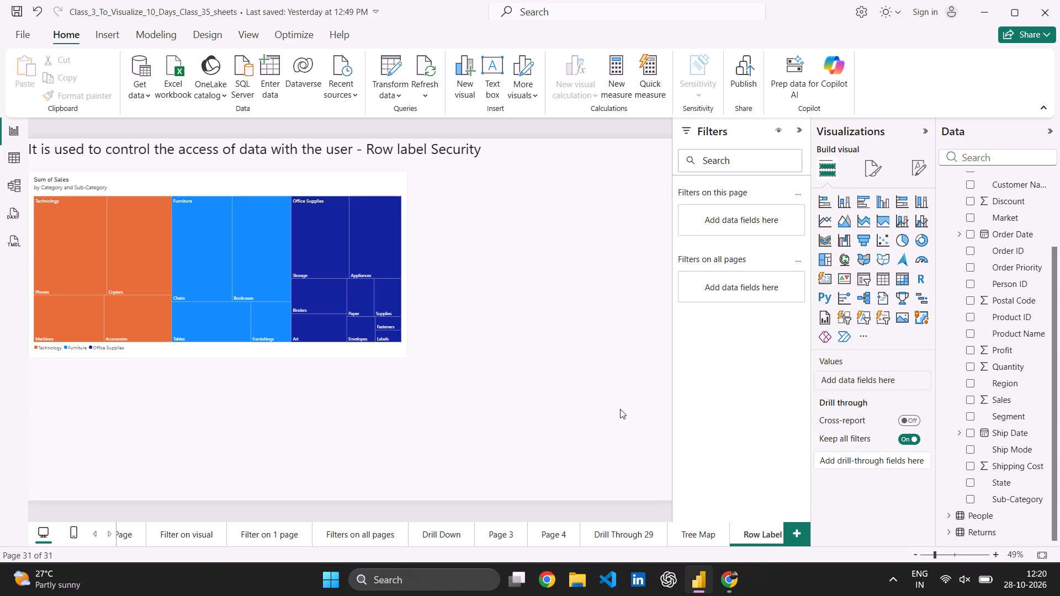
# Enlarge the treemap to about four-fifths of the page width and height, keeping its upper-left corner in place.
pyautogui.click(329, 196)
pyautogui.click(388, 286)
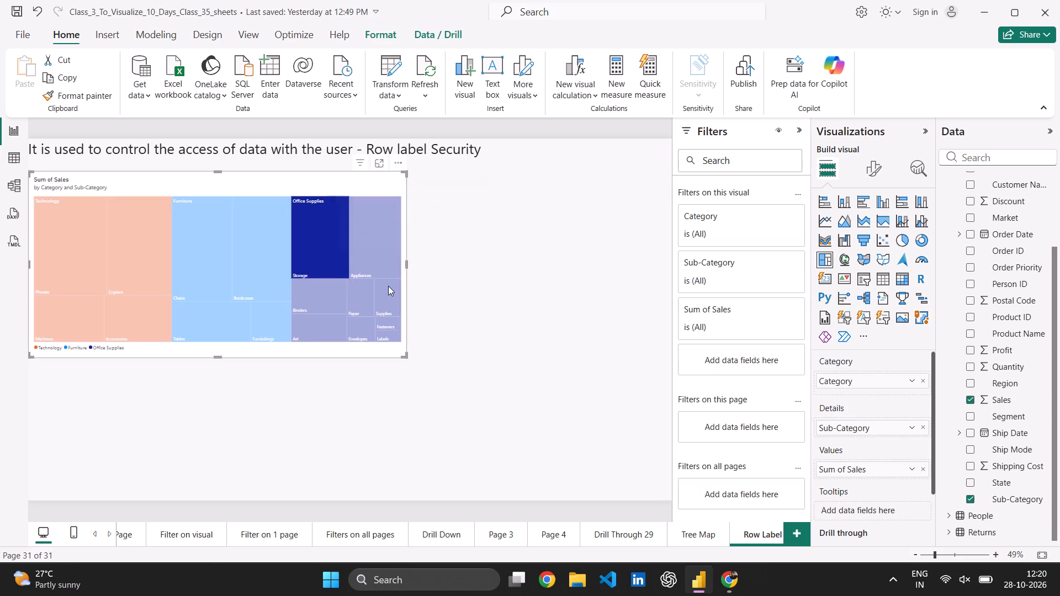
pyautogui.moveTo(407, 356); pyautogui.dragTo(549, 458)
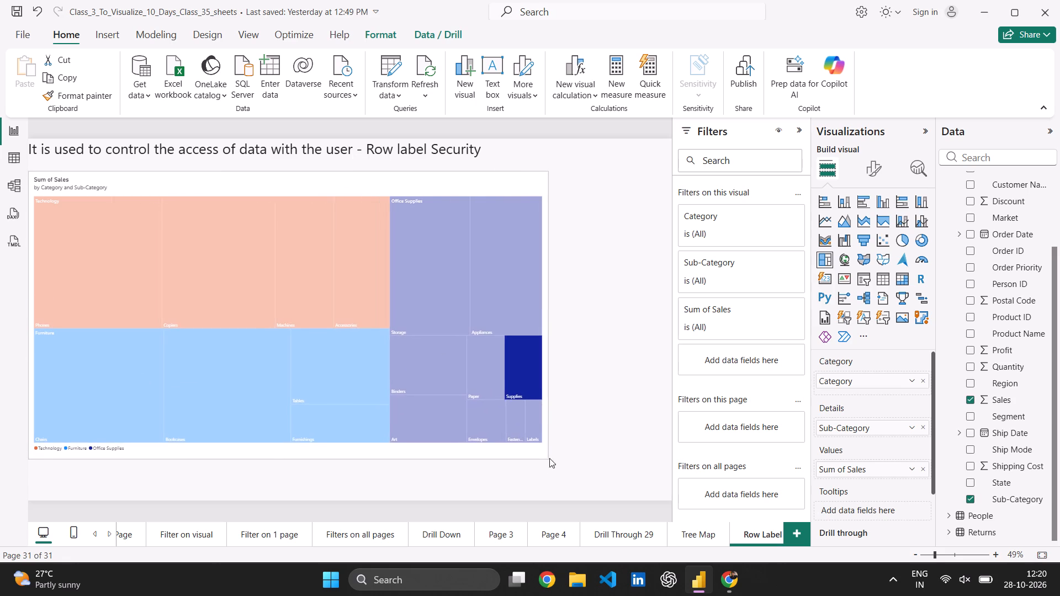
pyautogui.moveTo(549, 458); pyautogui.dragTo(550, 458)
pyautogui.click(539, 377)
pyautogui.click(614, 355)
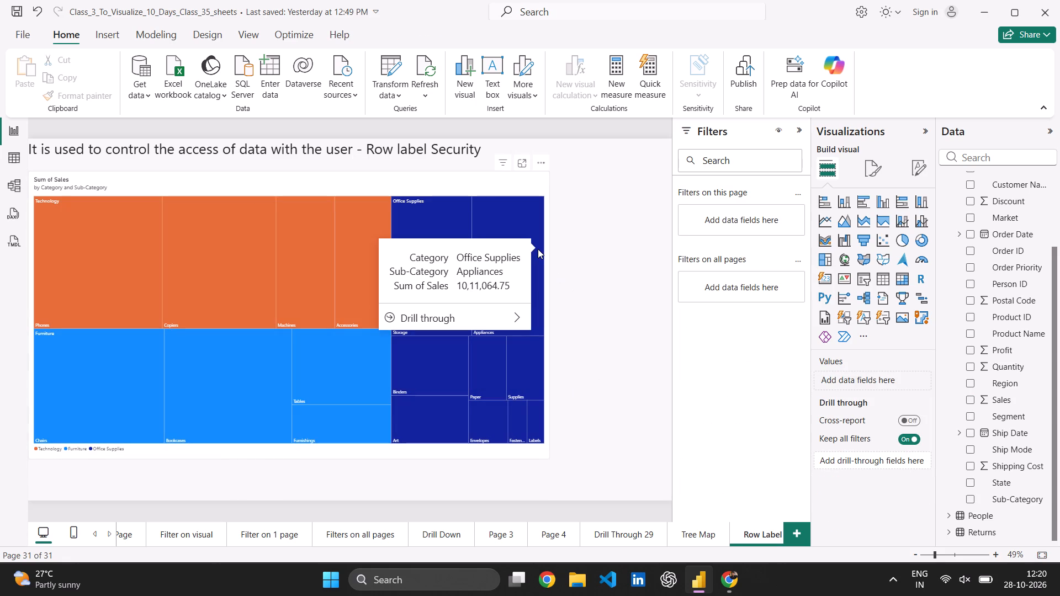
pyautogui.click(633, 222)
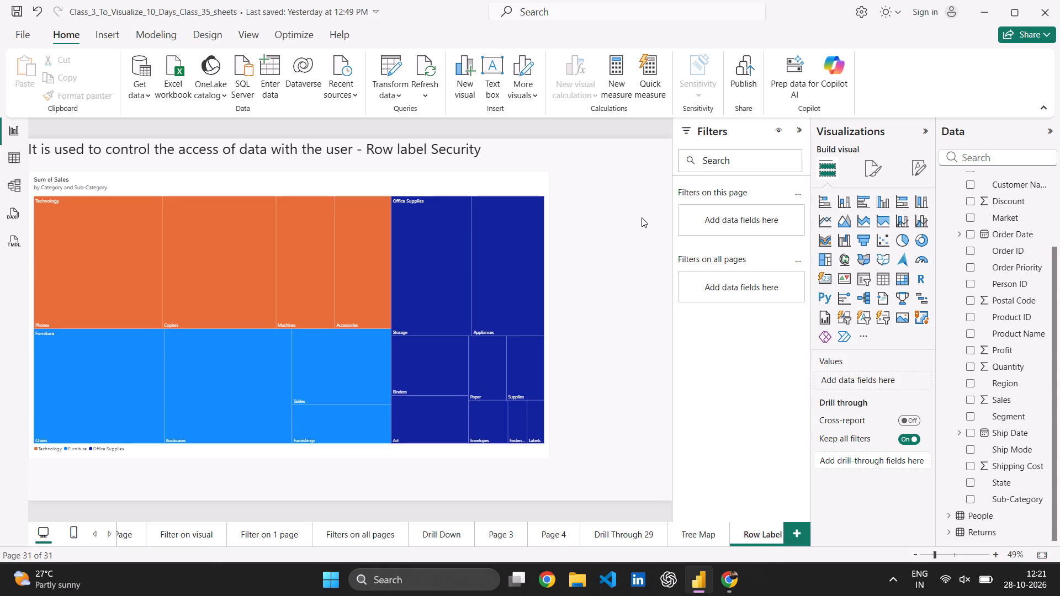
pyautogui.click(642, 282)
# Open the security roles manager and add a new role.
pyautogui.doubleClick(162, 36)
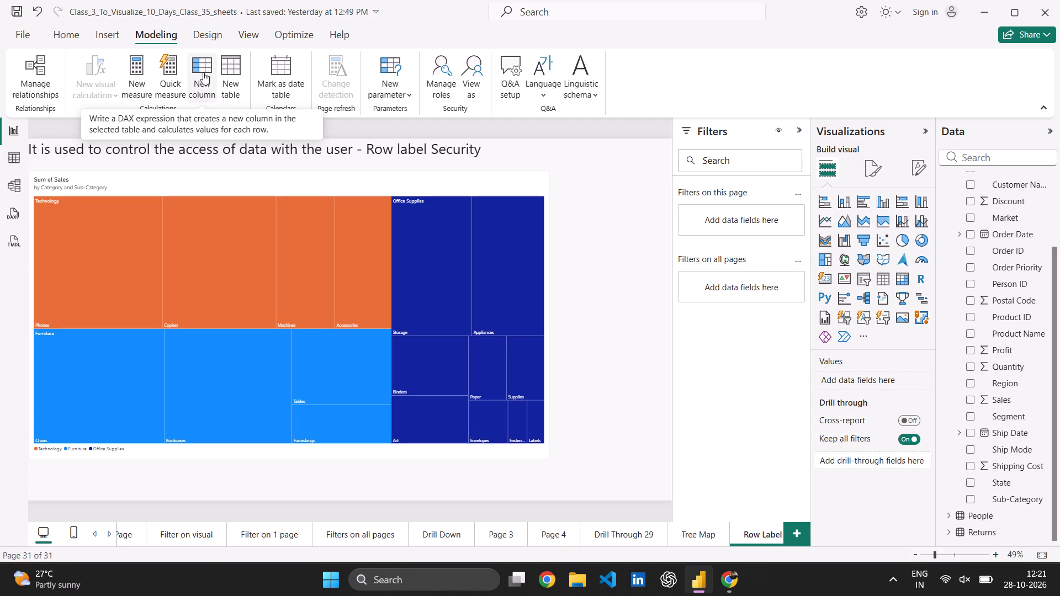
pyautogui.click(444, 72)
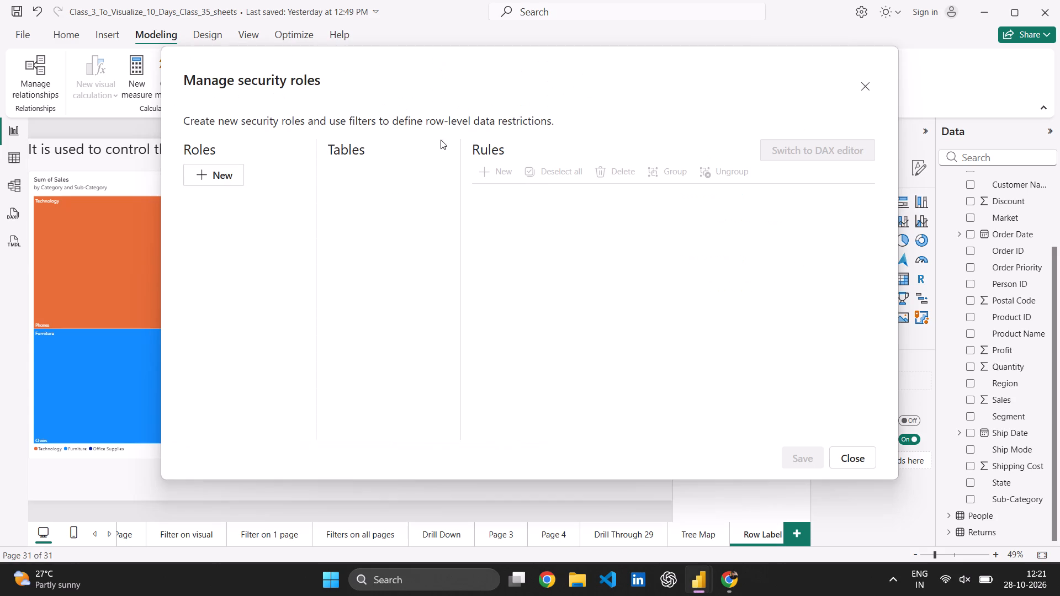
pyautogui.moveTo(605, 67); pyautogui.dragTo(597, 79)
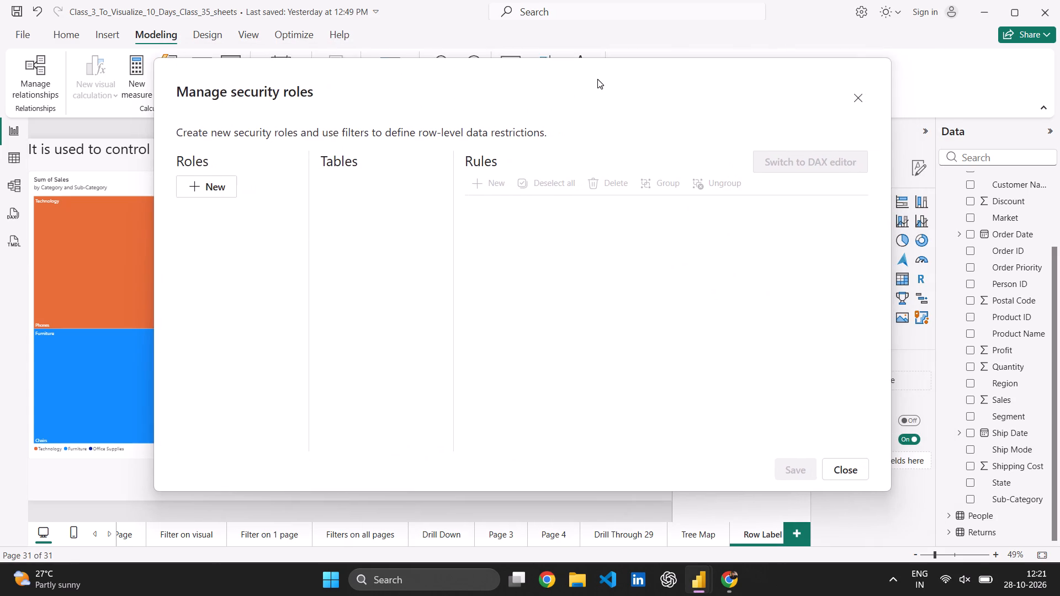
pyautogui.moveTo(597, 79); pyautogui.dragTo(589, 71)
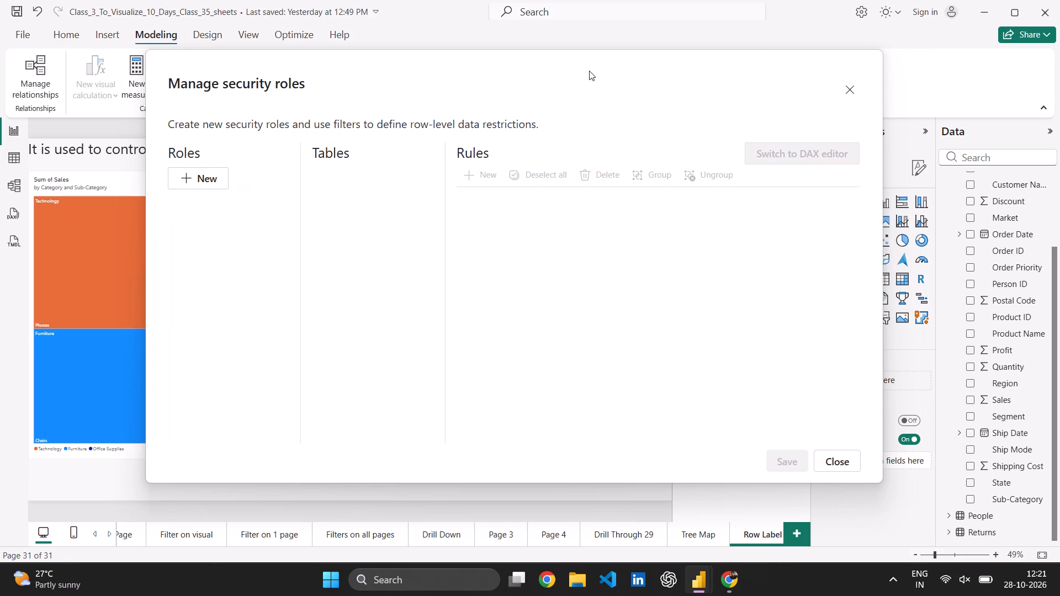
pyautogui.click(208, 181)
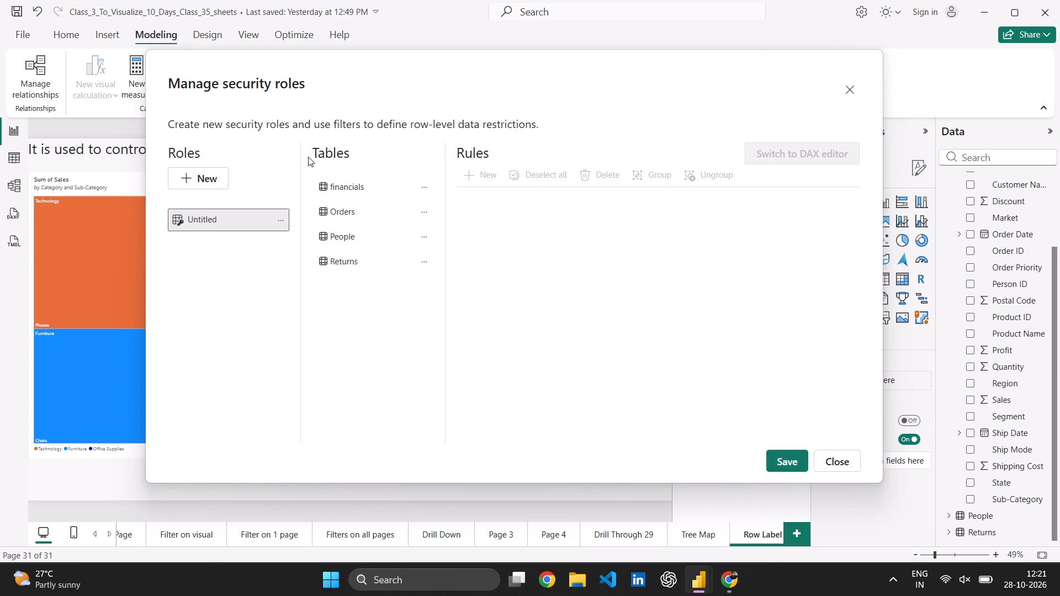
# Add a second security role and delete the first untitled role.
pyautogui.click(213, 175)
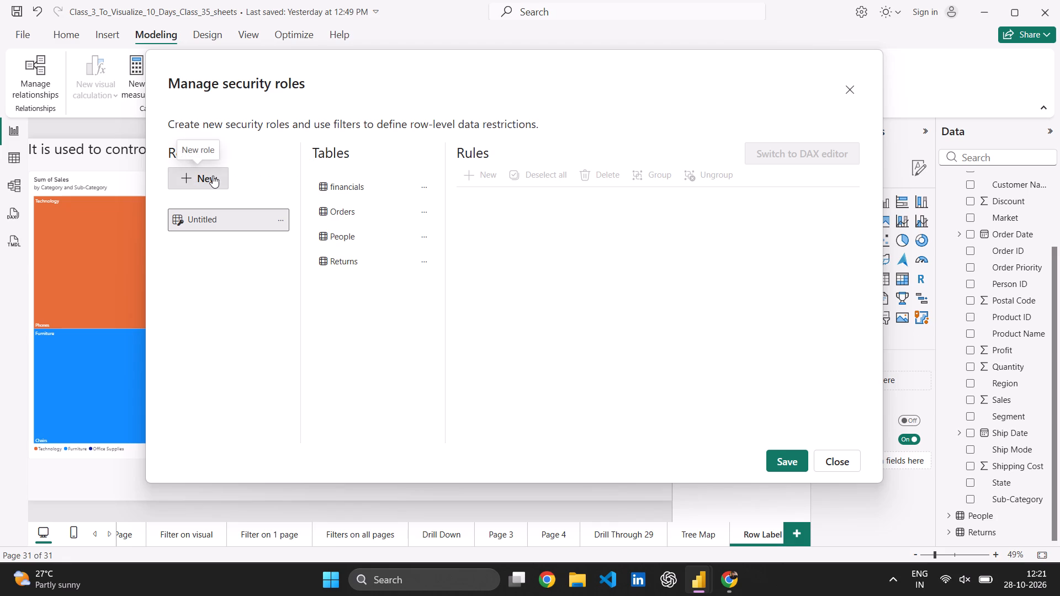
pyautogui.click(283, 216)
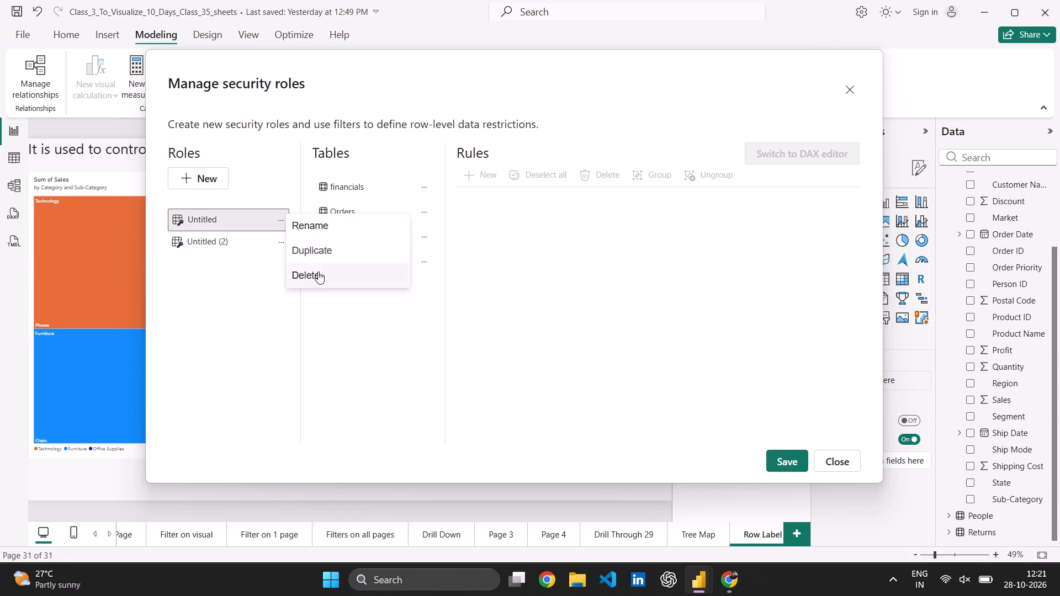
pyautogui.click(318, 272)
# Rename the remaining untitled security role as Technology.
pyautogui.click(284, 226)
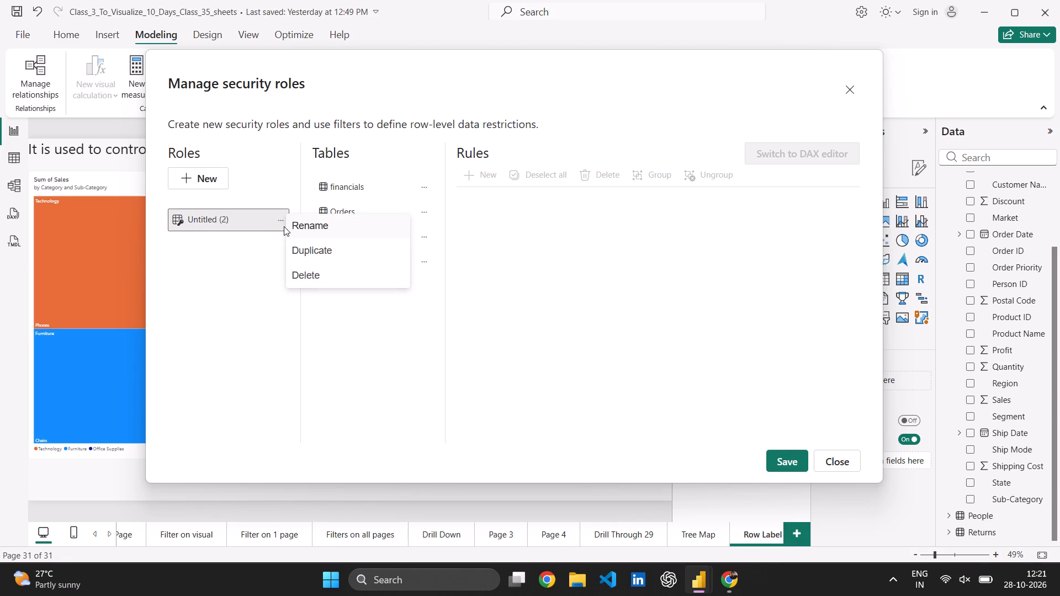
pyautogui.click(295, 226)
pyautogui.press('BackSpace')
pyautogui.press('BackSpace')
pyautogui.press('BackSpace')
pyautogui.press('BackSpace')
pyautogui.press('BackSpace')
pyautogui.press('BackSpace')
pyautogui.press('BackSpace')
pyautogui.press('BackSpace')
pyautogui.press('BackSpace')
pyautogui.press('BackSpace')
pyautogui.press('BackSpace')
pyautogui.press('BackSpace')
pyautogui.press('BackSpace')
pyautogui.press('BackSpace')
pyautogui.press('BackSpace')
pyautogui.press('BackSpace')
pyautogui.press('BackSpace')
pyautogui.press('BackSpace')
pyautogui.press('BackSpace')
pyautogui.press('BackSpace')
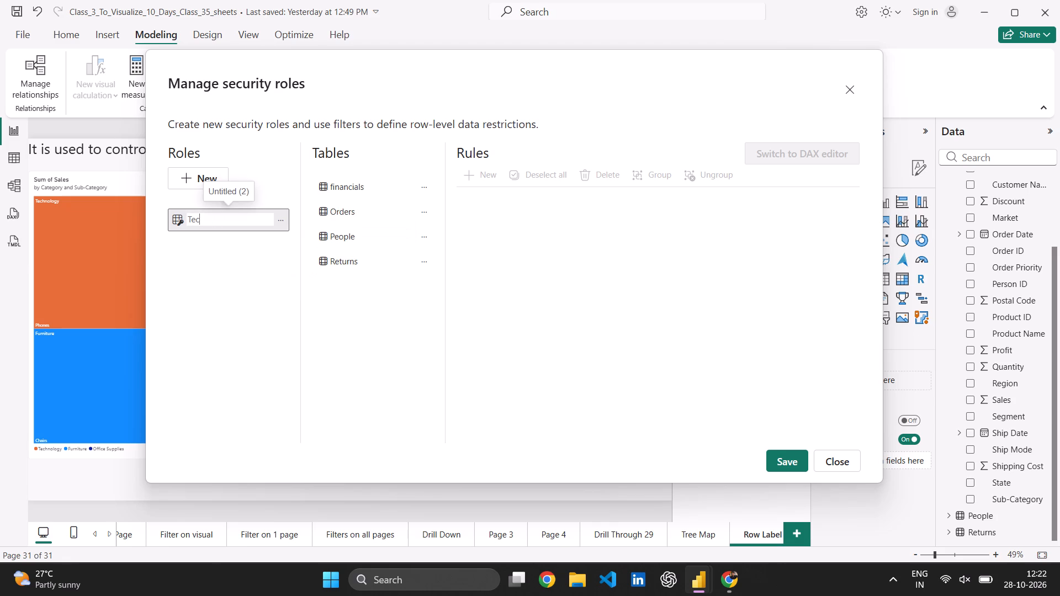
pyautogui.press('Return')
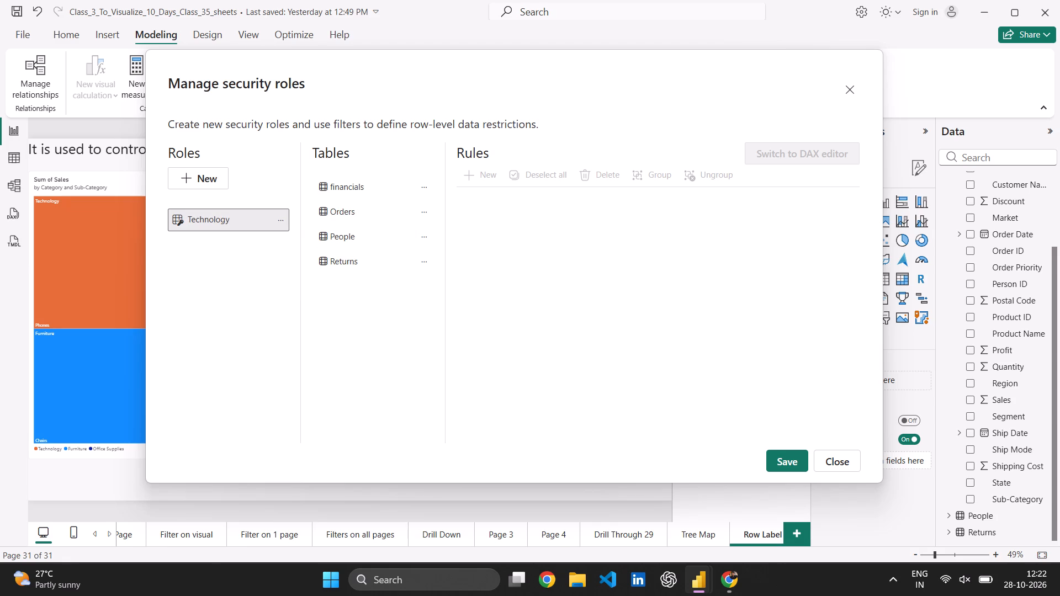
pyautogui.click(303, 284)
pyautogui.press('-')
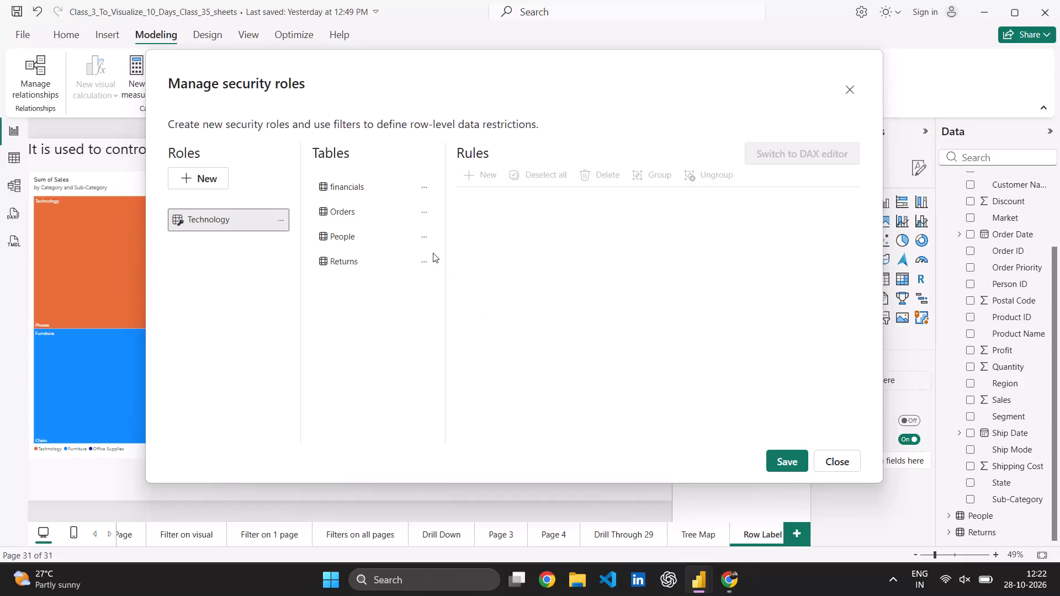
# Add a rule on the Orders table for the Technology role: Category Equals Technology.
pyautogui.click(425, 211)
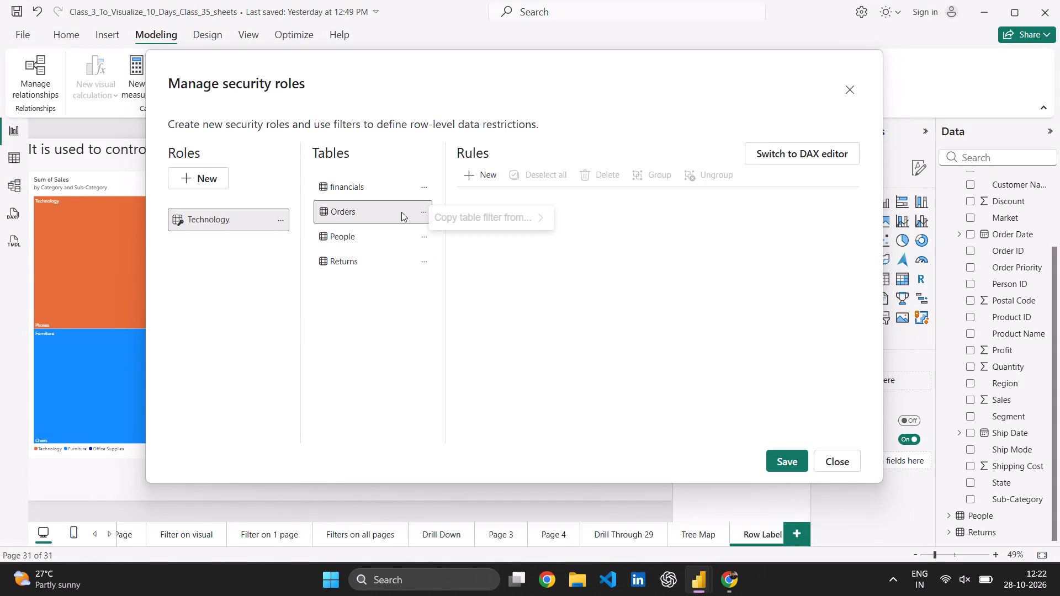
pyautogui.click(349, 216)
pyautogui.click(339, 214)
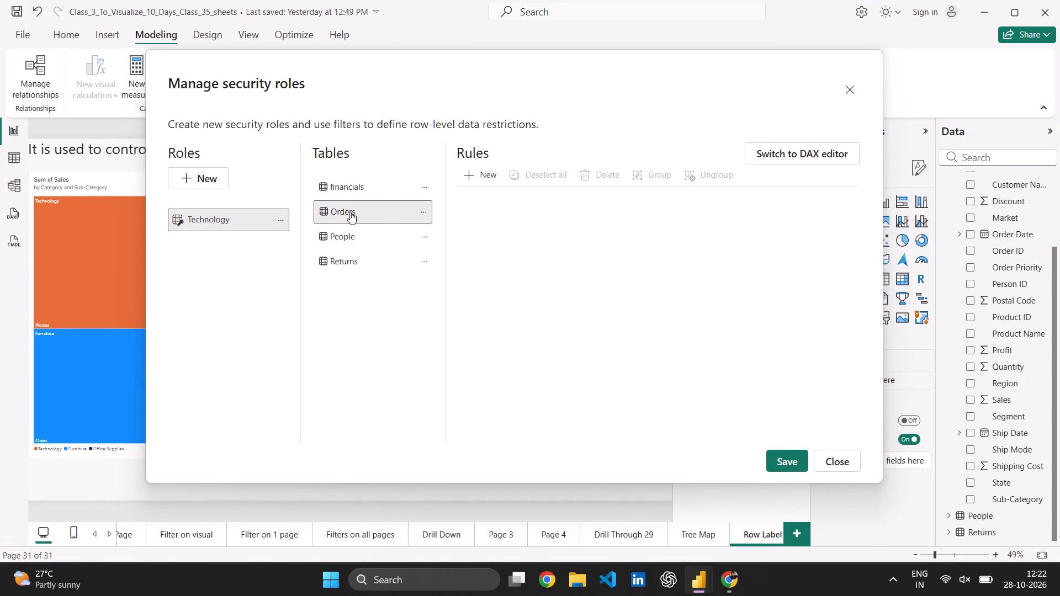
pyautogui.click(325, 210)
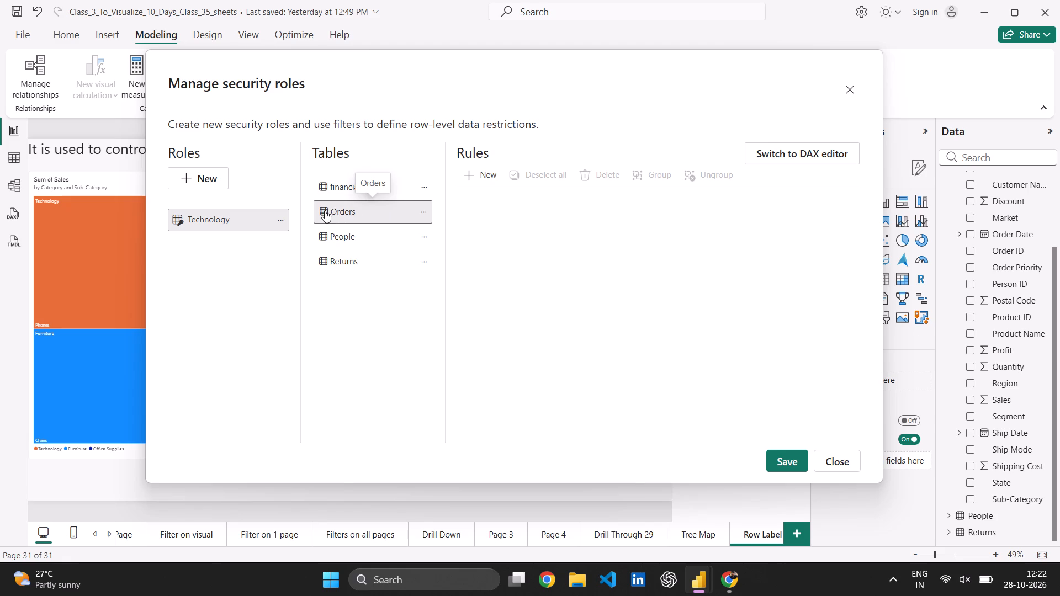
pyautogui.click(421, 209)
pyautogui.click(421, 209)
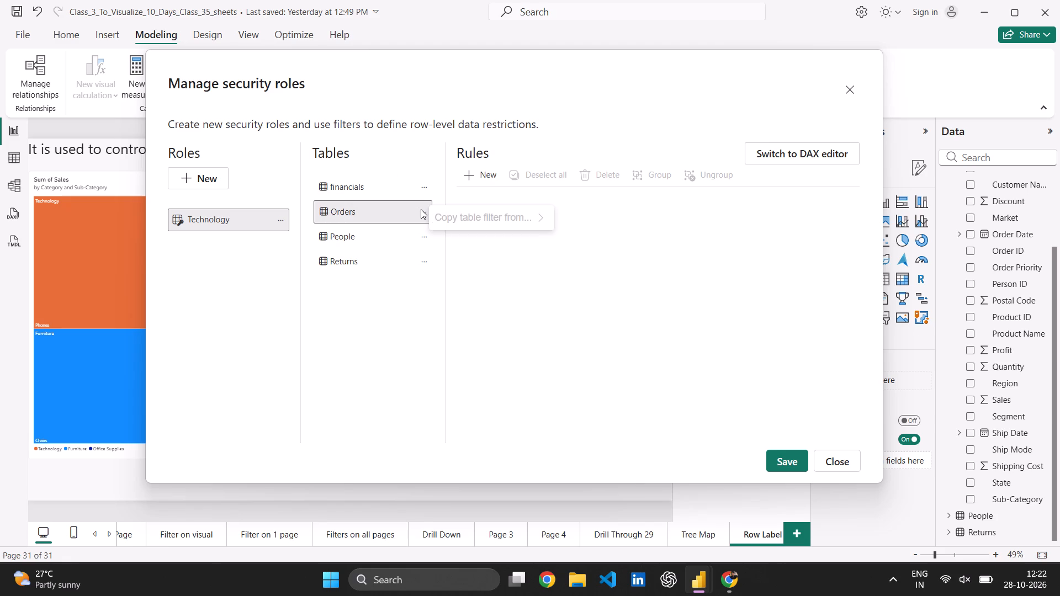
pyautogui.click(335, 217)
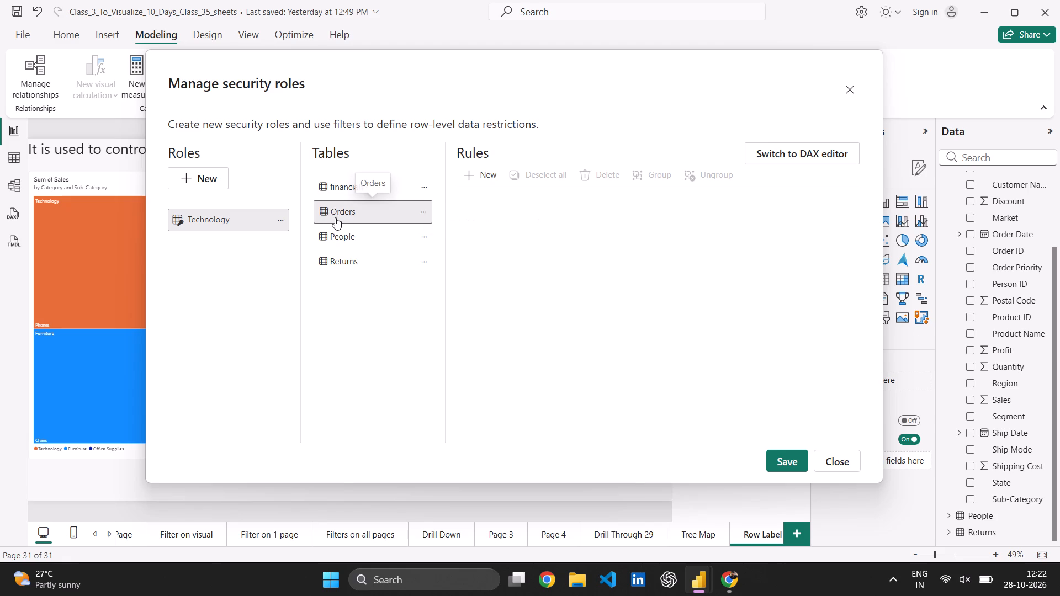
pyautogui.click(677, 253)
pyautogui.click(481, 166)
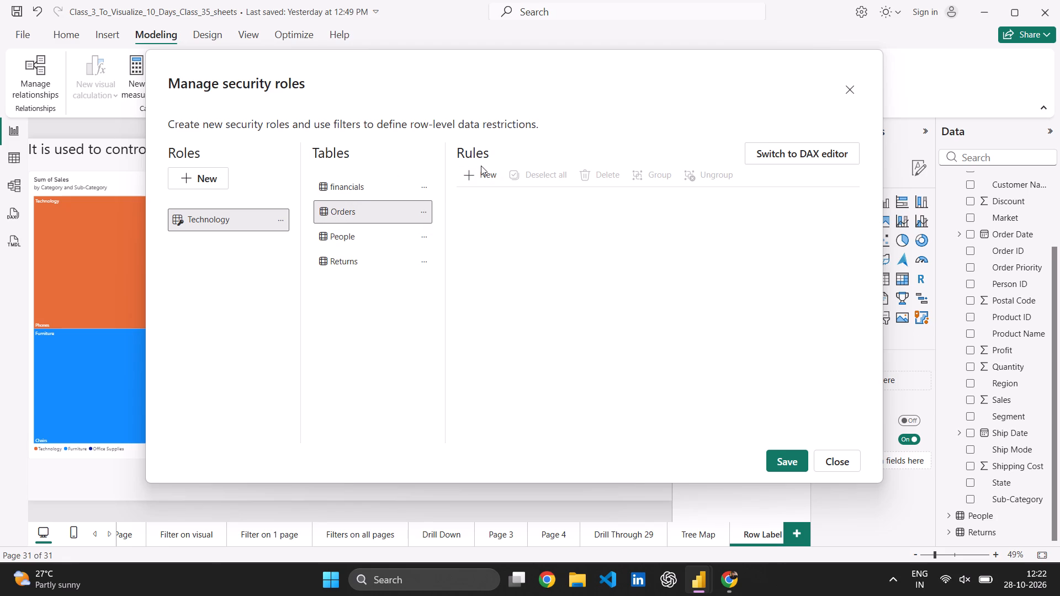
pyautogui.click(481, 169)
pyautogui.click(729, 257)
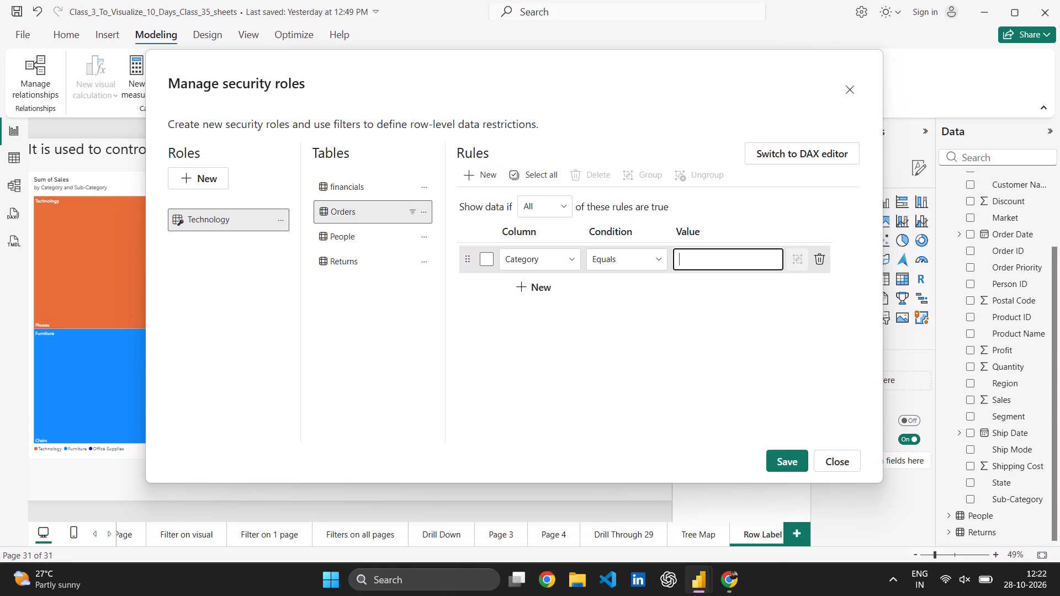
pyautogui.click(720, 326)
pyautogui.click(686, 259)
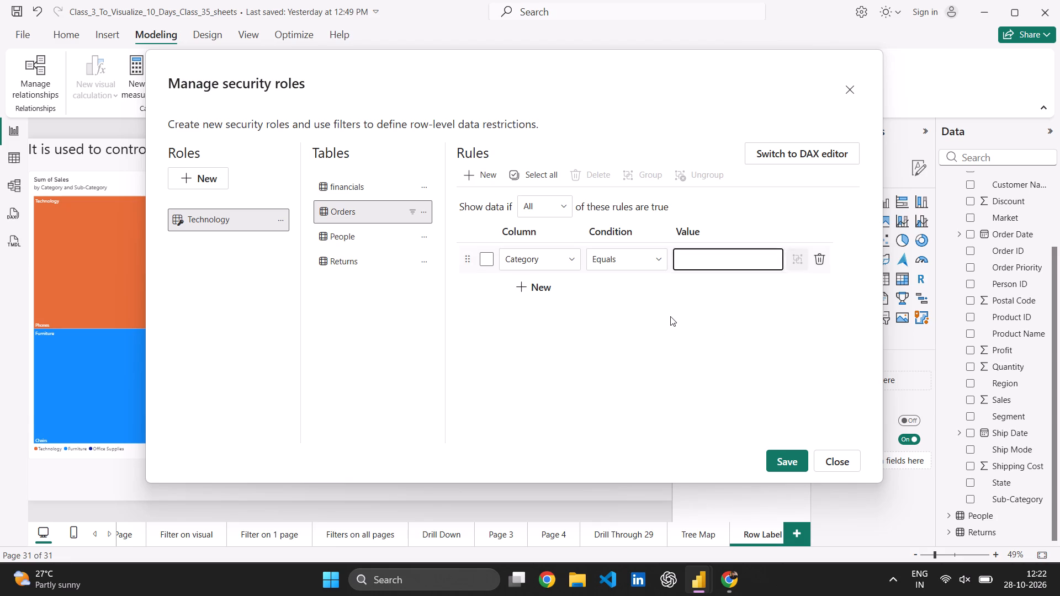
pyautogui.click(670, 316)
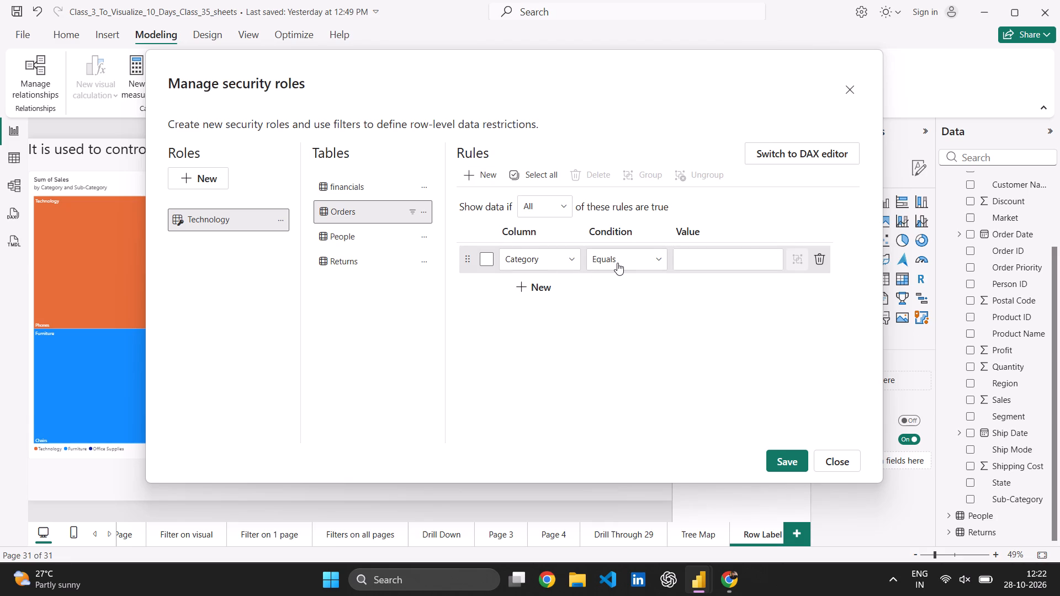
pyautogui.click(724, 259)
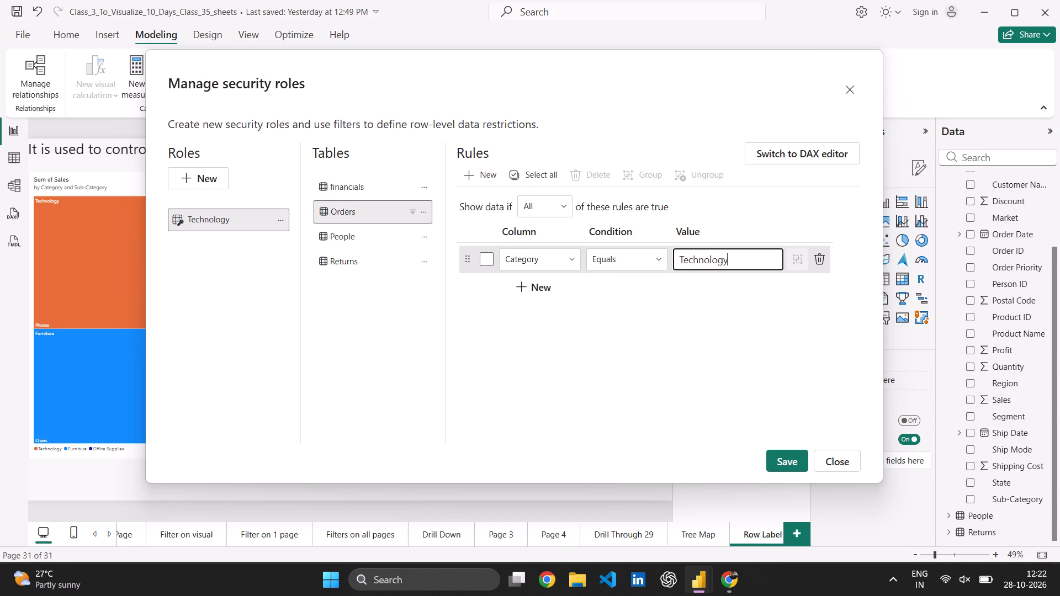
pyautogui.press('Return')
pyautogui.click(761, 329)
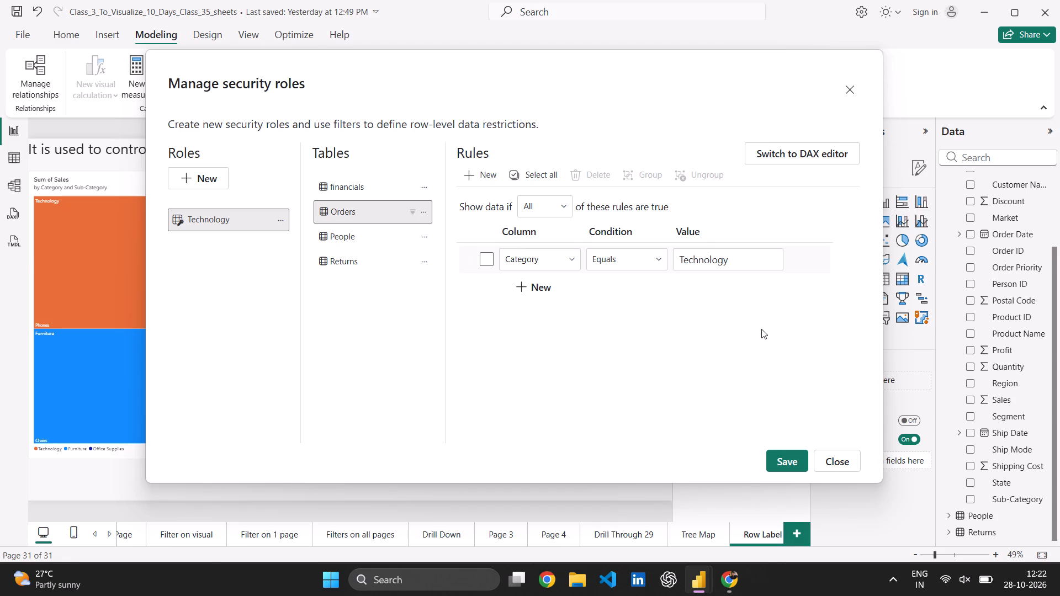
# Save the Technology role with its Category rule and close the security roles manager.
pyautogui.click(489, 260)
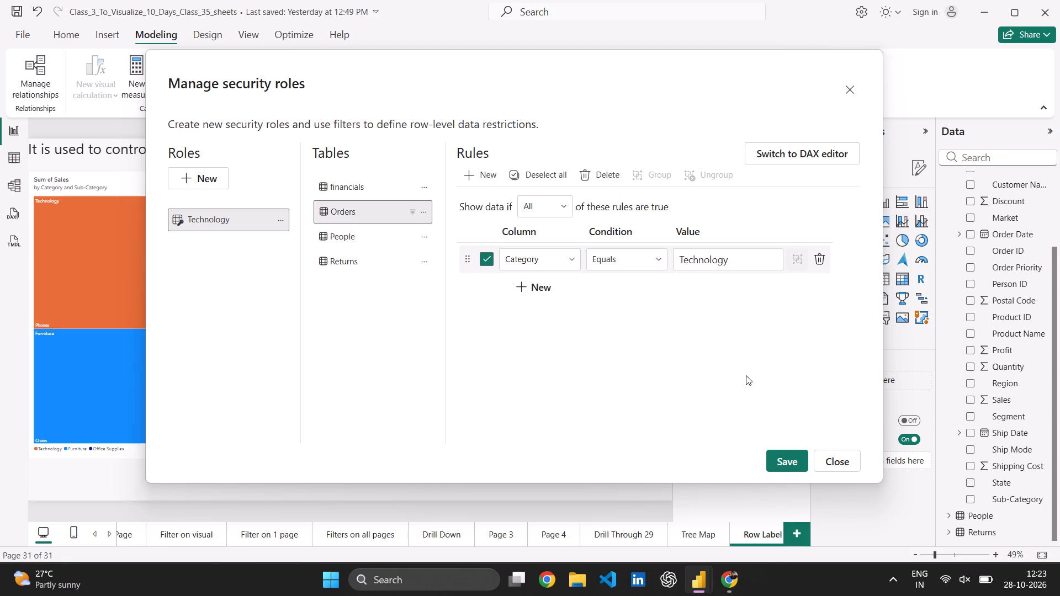
pyautogui.click(796, 457)
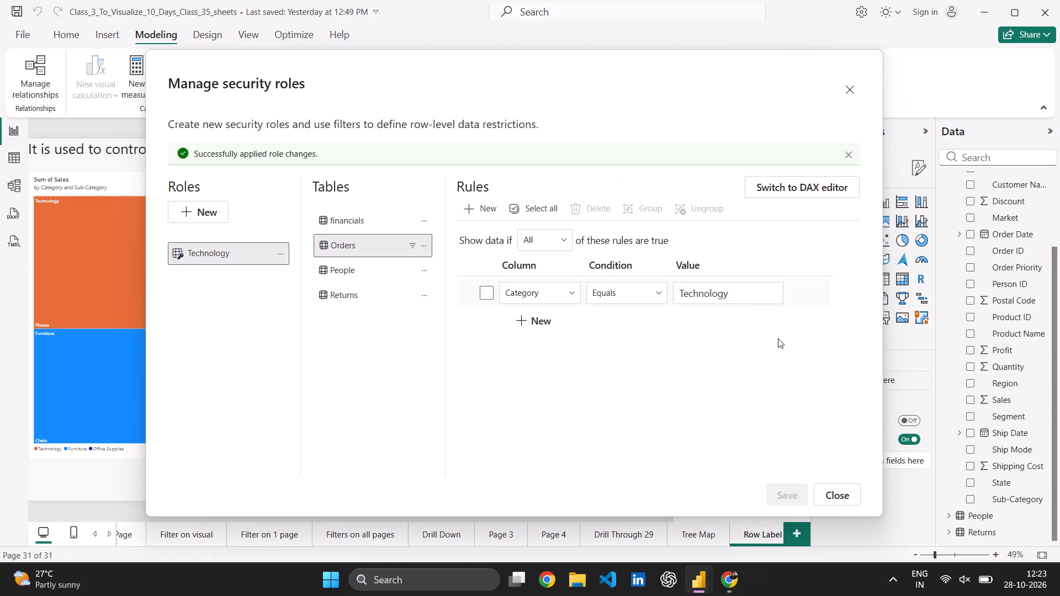
pyautogui.click(838, 490)
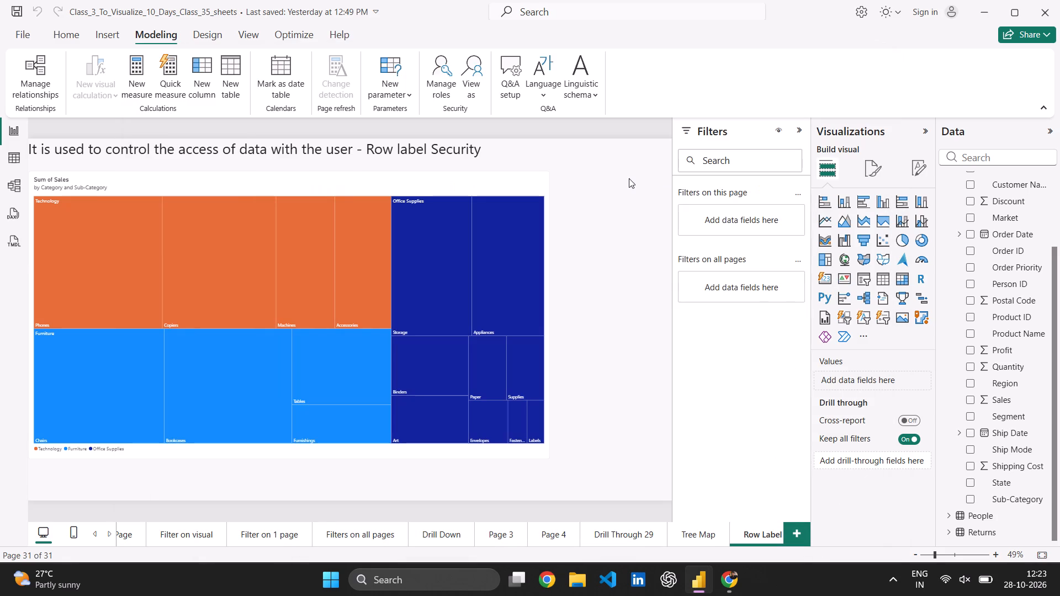
pyautogui.click(629, 178)
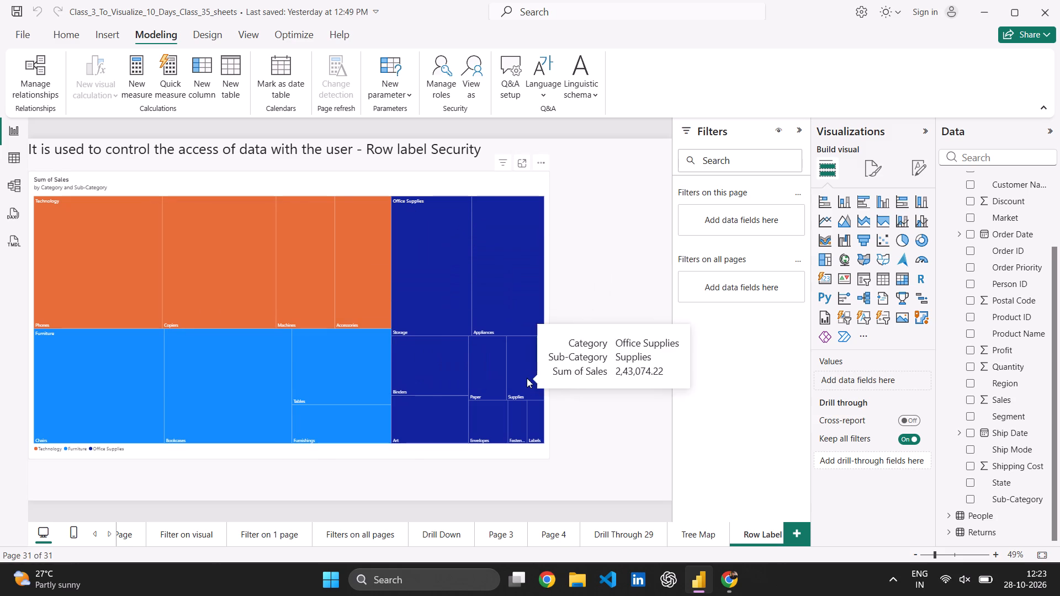
pyautogui.click(607, 293)
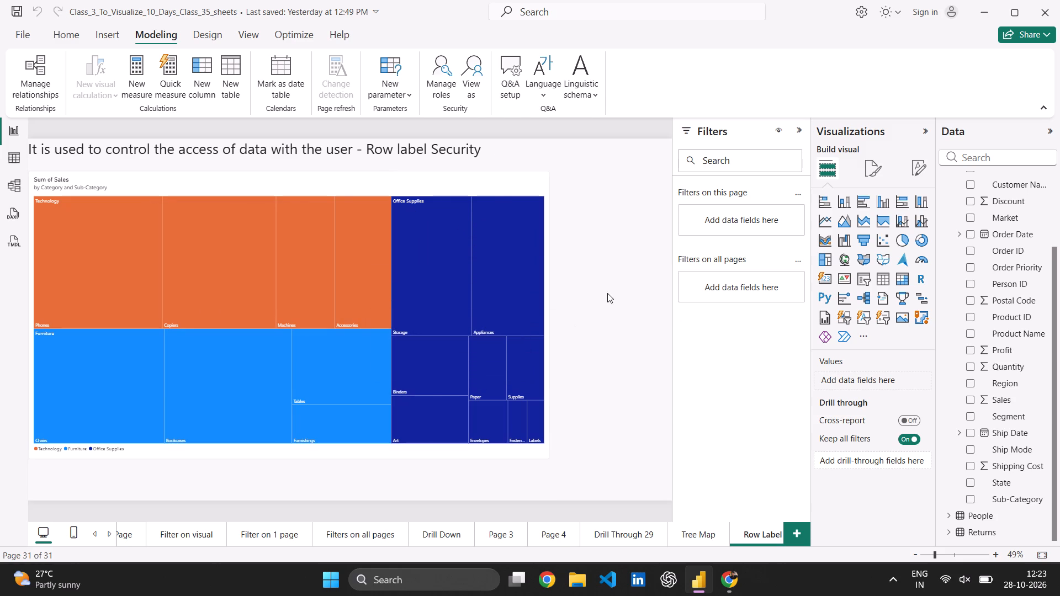
# View the report as the Technology role.
pyautogui.click(478, 78)
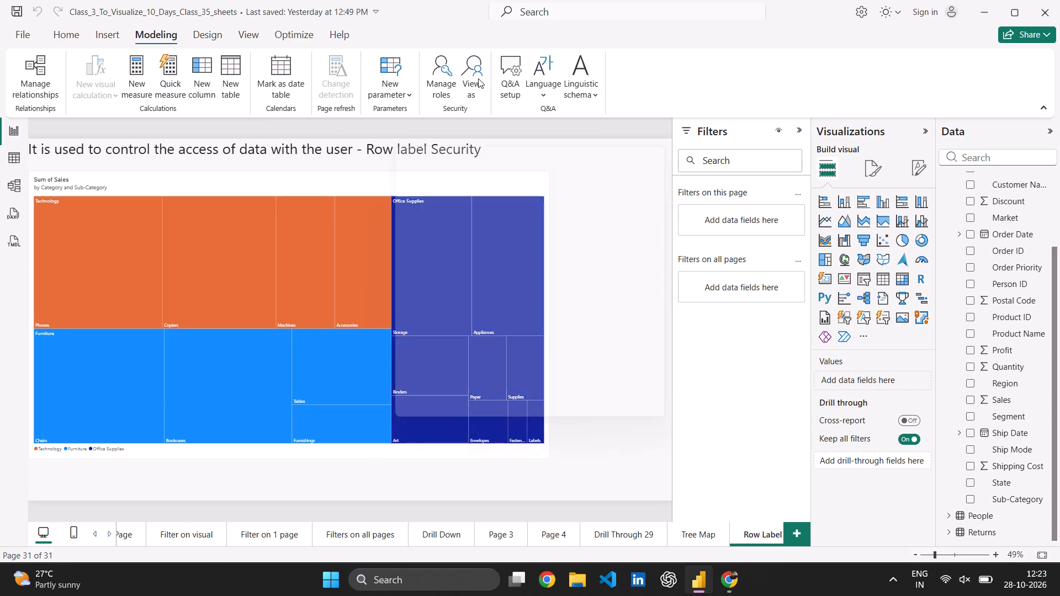
pyautogui.click(469, 279)
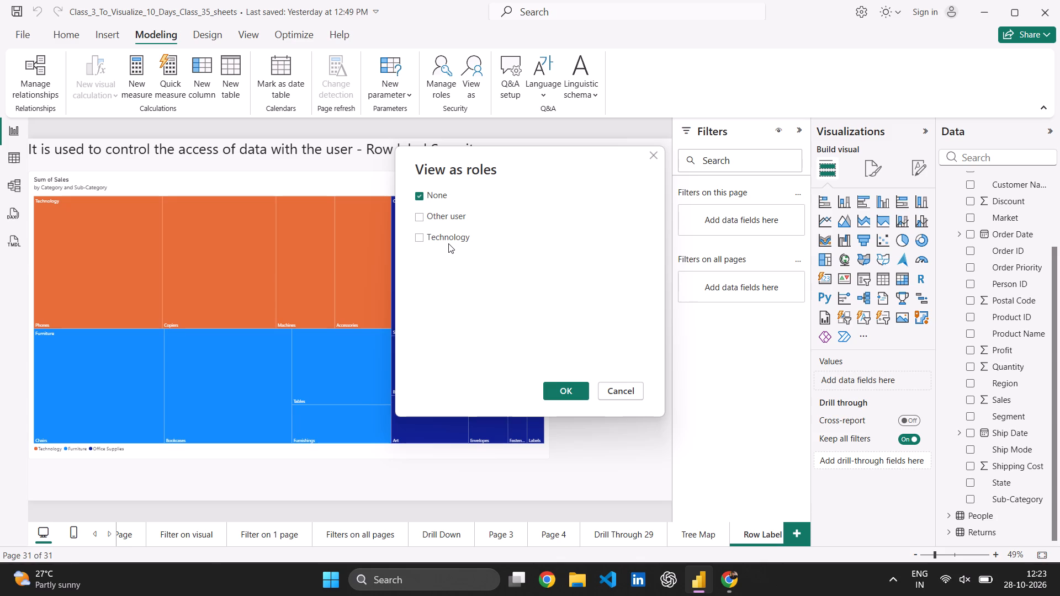
pyautogui.click(423, 235)
pyautogui.click(494, 316)
pyautogui.click(554, 398)
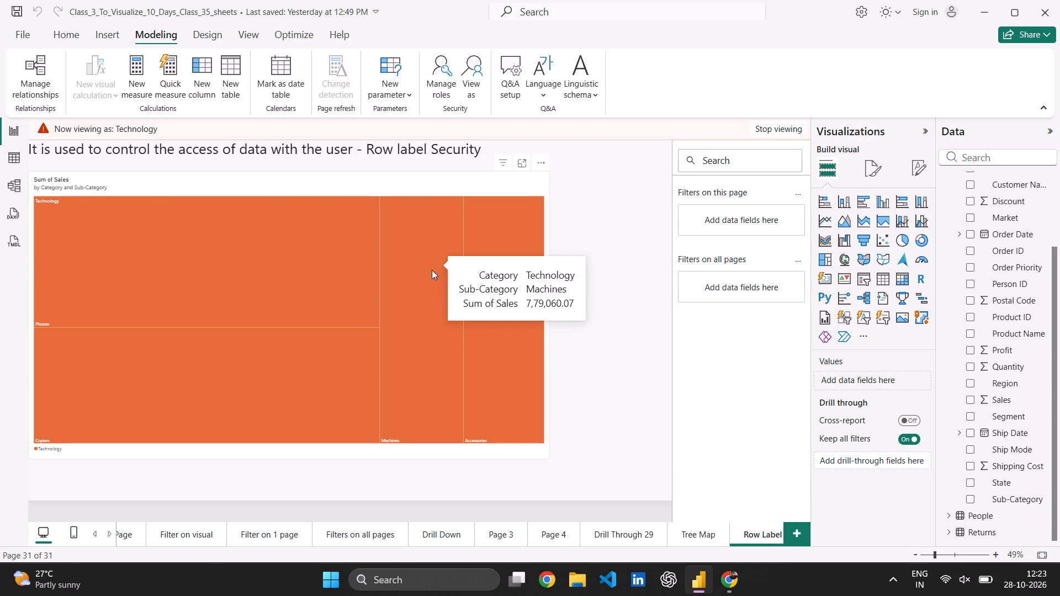
pyautogui.click(559, 310)
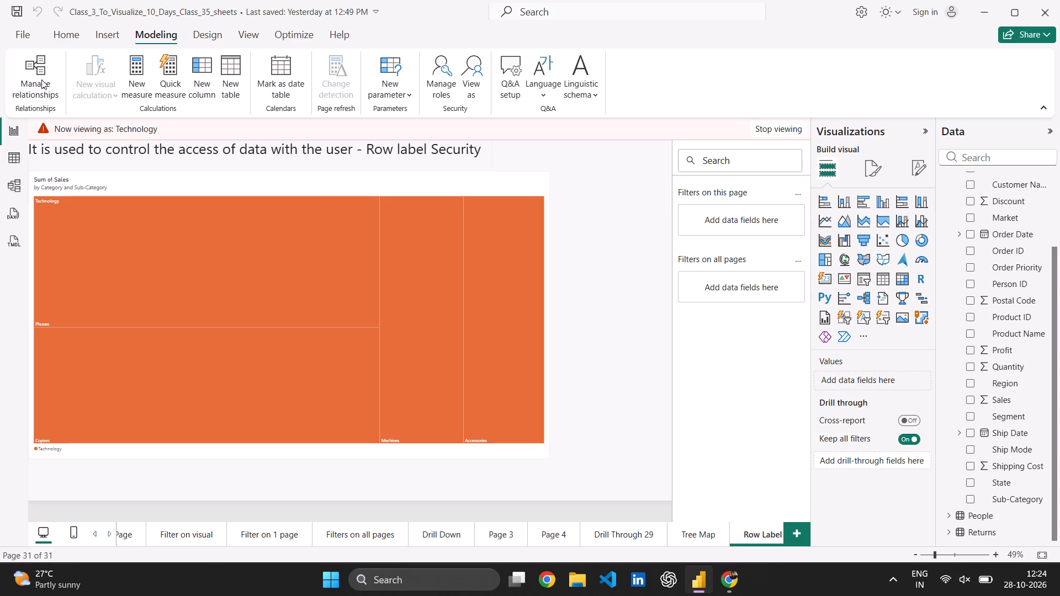
# Examine the Orders table's rows in the data table view, checking the Category and Sub-Category columns under the Technology role.
pyautogui.click(1, 161)
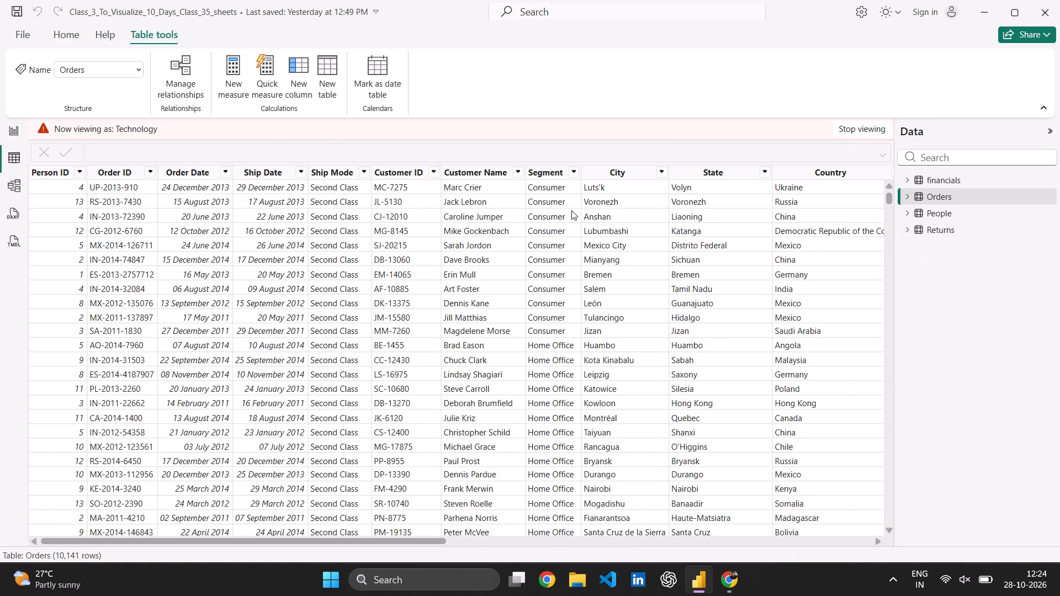
pyautogui.hscroll(-9, 605, 239)
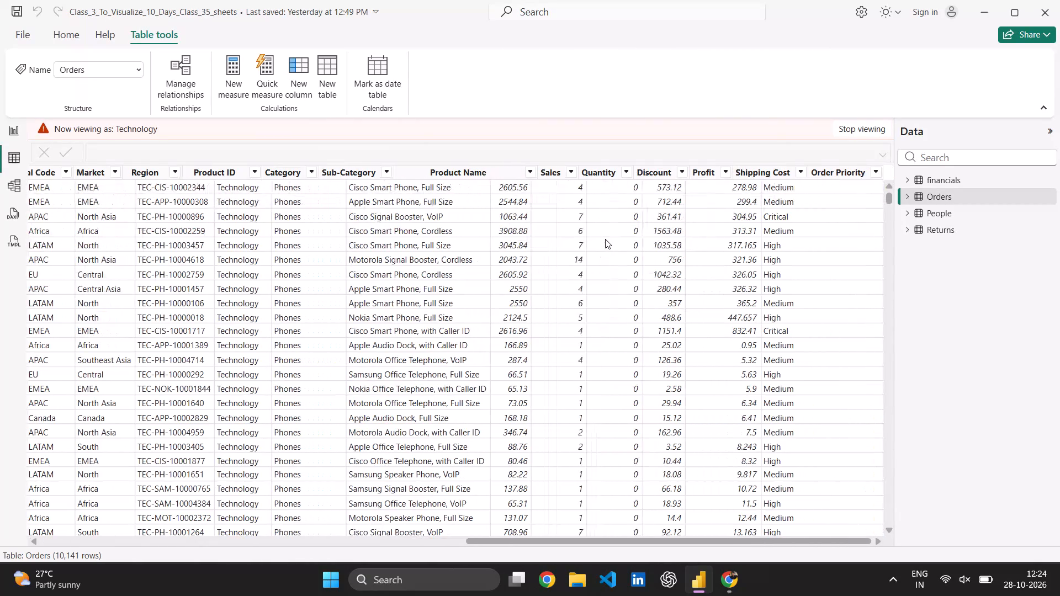
pyautogui.hscroll(-5, 605, 239)
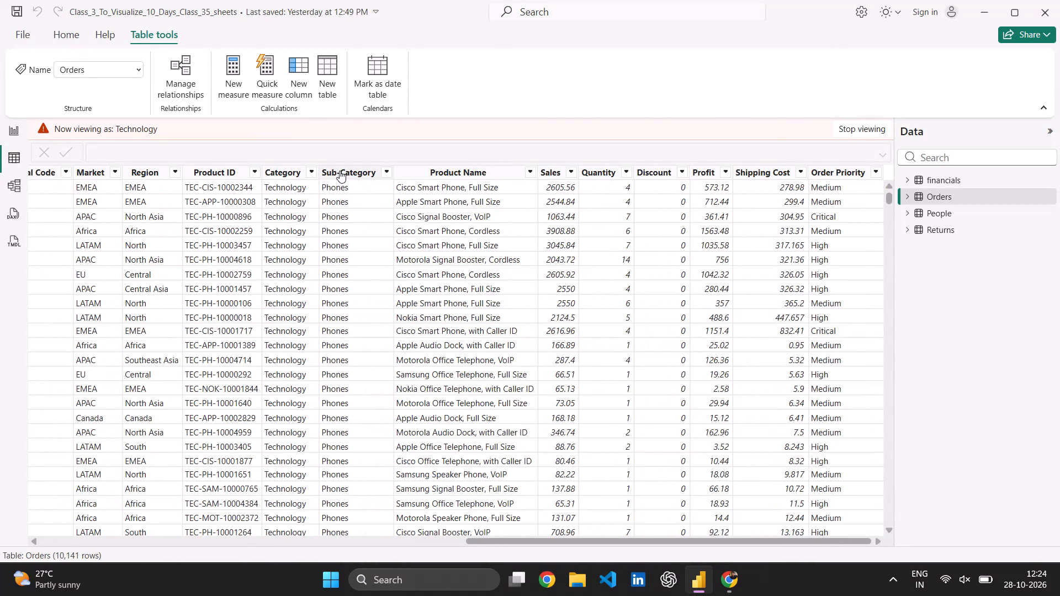
pyautogui.hscroll(5, 293, 301)
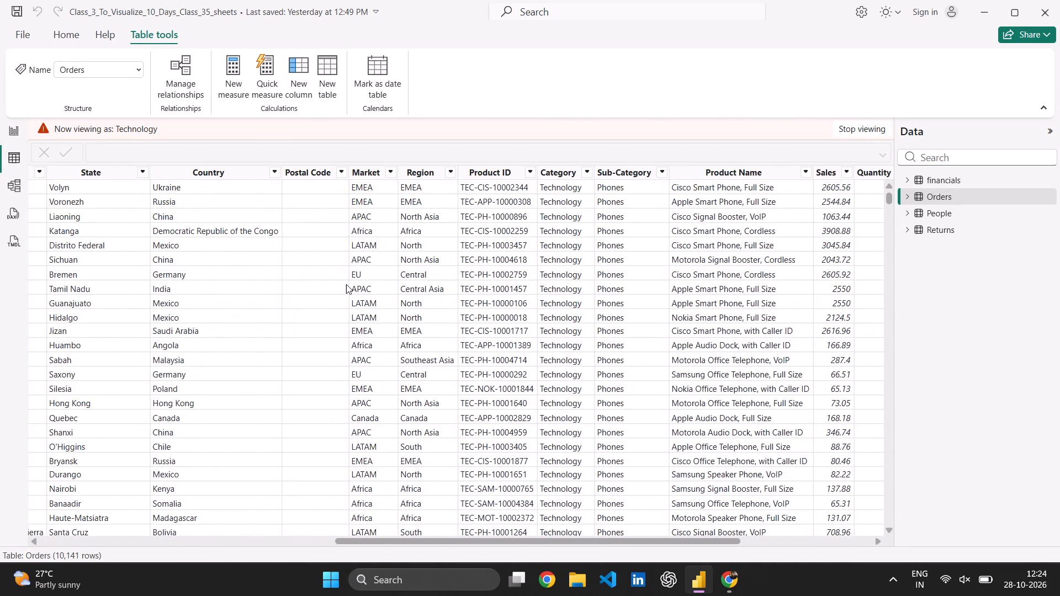
pyautogui.scroll(-7, 565, 260)
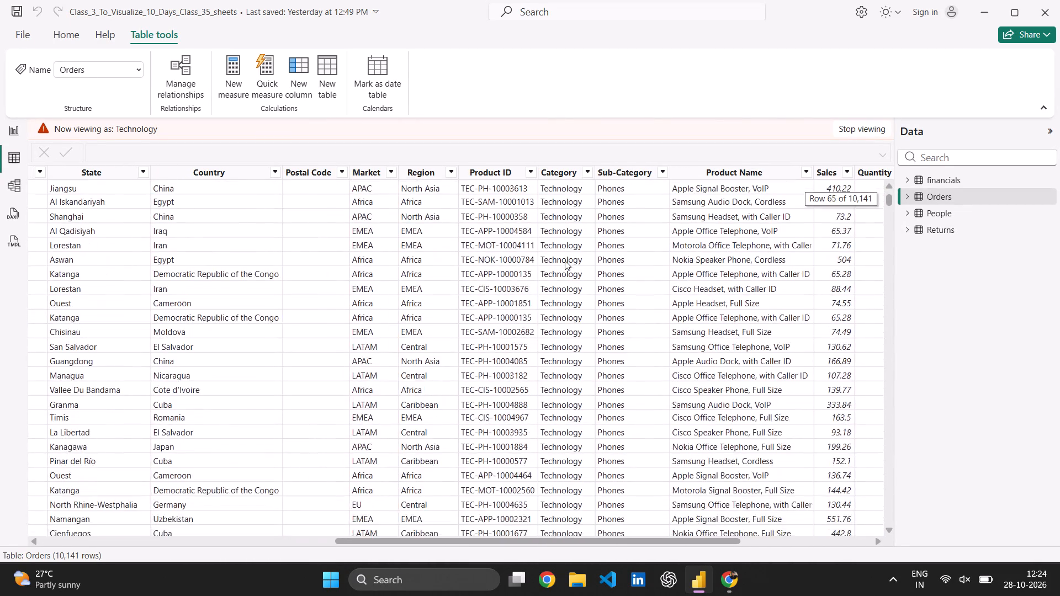
pyautogui.scroll(-2, 565, 260)
pyautogui.scroll(10, 565, 260)
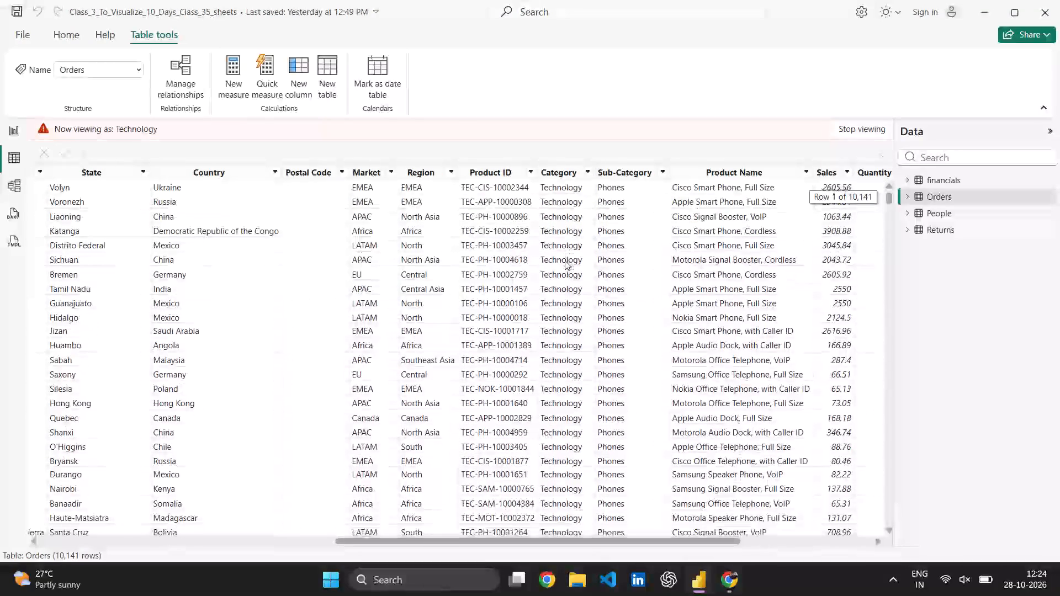
# Examine the Orders rows across the location, Category, Sub-Category, product and sales columns while viewing as Technology.
pyautogui.hscroll(8, 565, 260)
pyautogui.hscroll(-3, 565, 260)
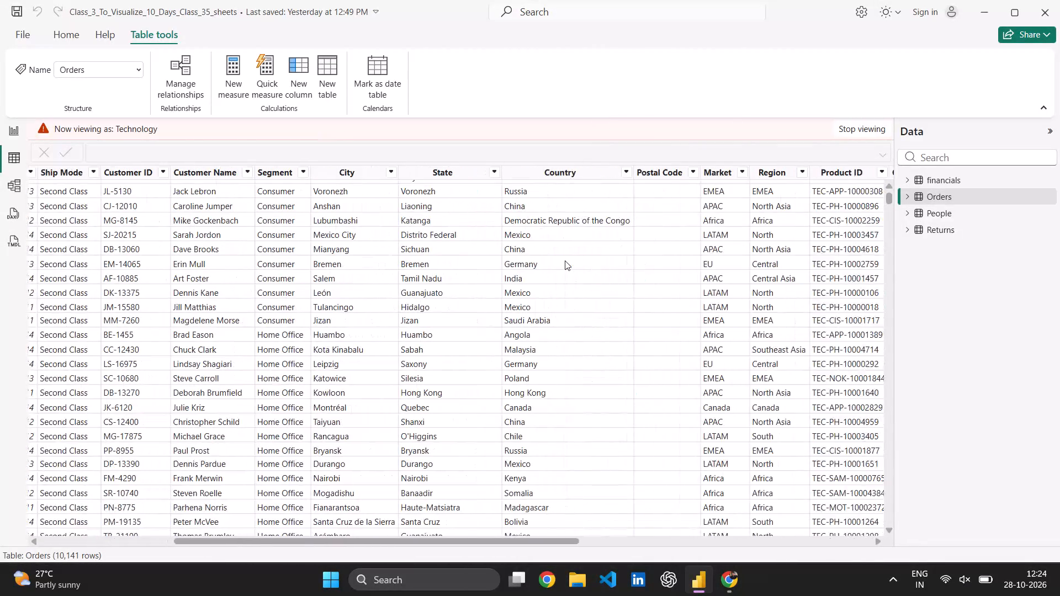
pyautogui.hscroll(-1, 565, 260)
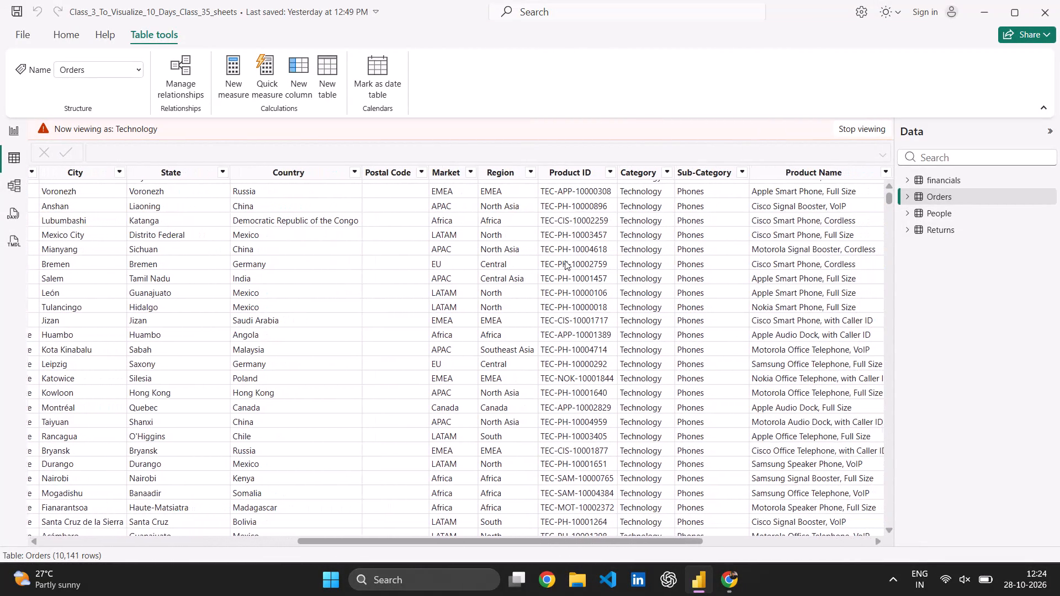
pyautogui.hscroll(-1, 565, 260)
pyautogui.hscroll(-4, 697, 257)
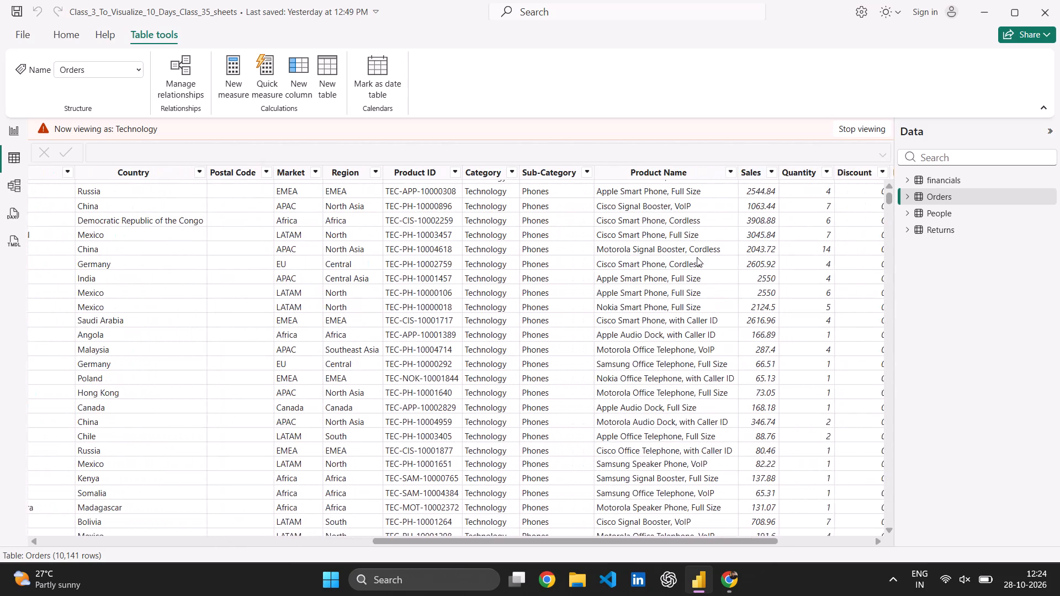
pyautogui.hscroll(-4, 697, 257)
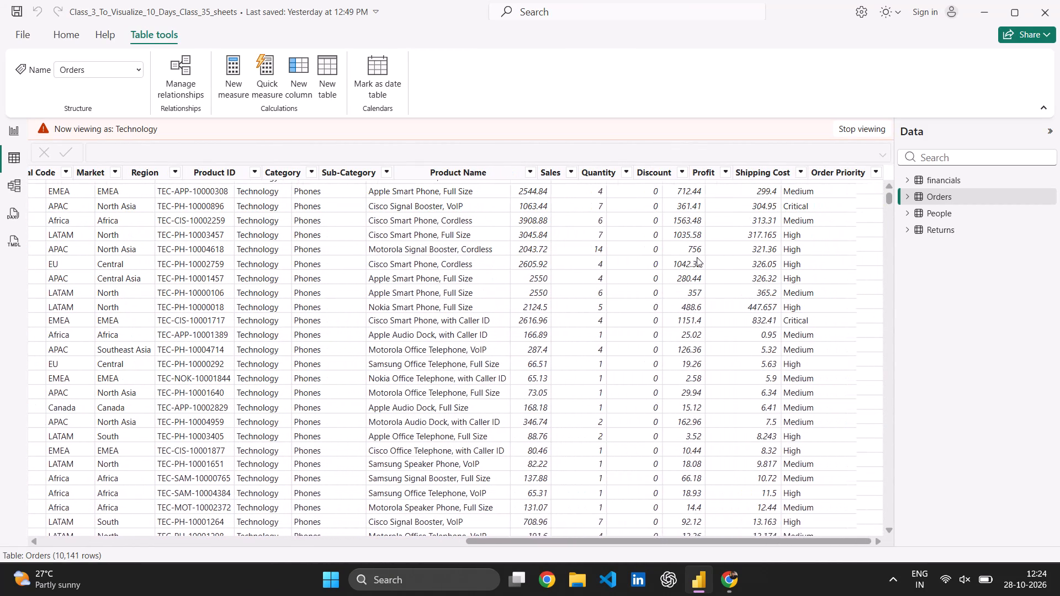
pyautogui.hscroll(1, 645, 260)
pyautogui.scroll(1, 645, 260)
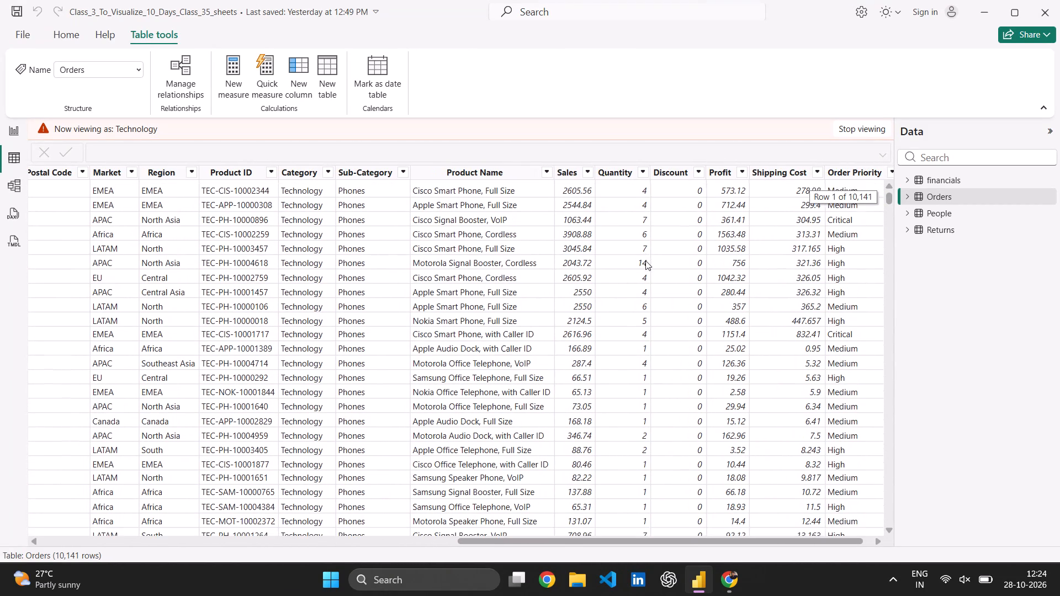
pyautogui.scroll(1, 645, 260)
pyautogui.hscroll(2, 645, 260)
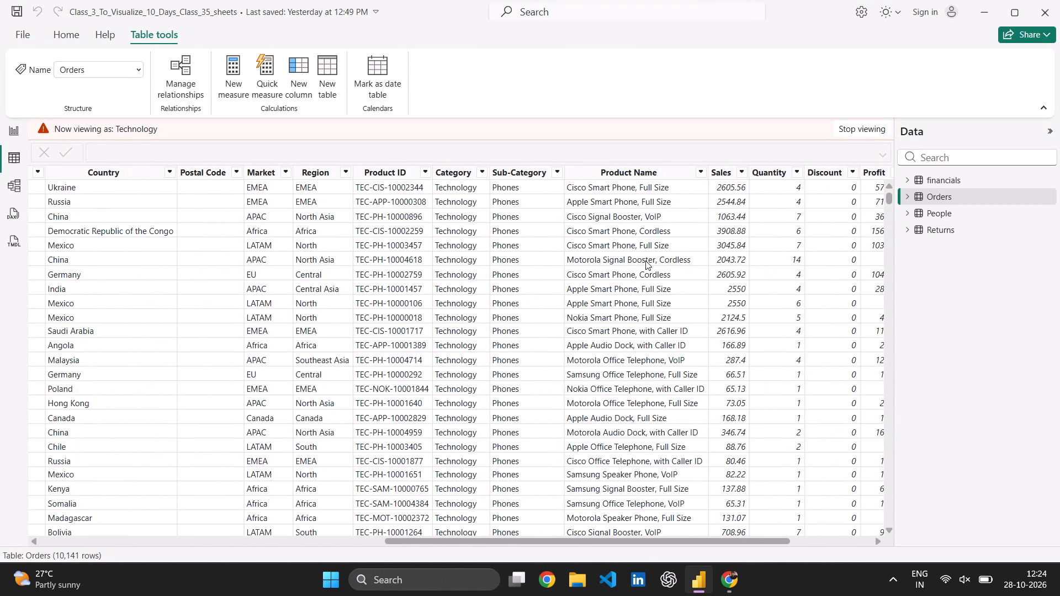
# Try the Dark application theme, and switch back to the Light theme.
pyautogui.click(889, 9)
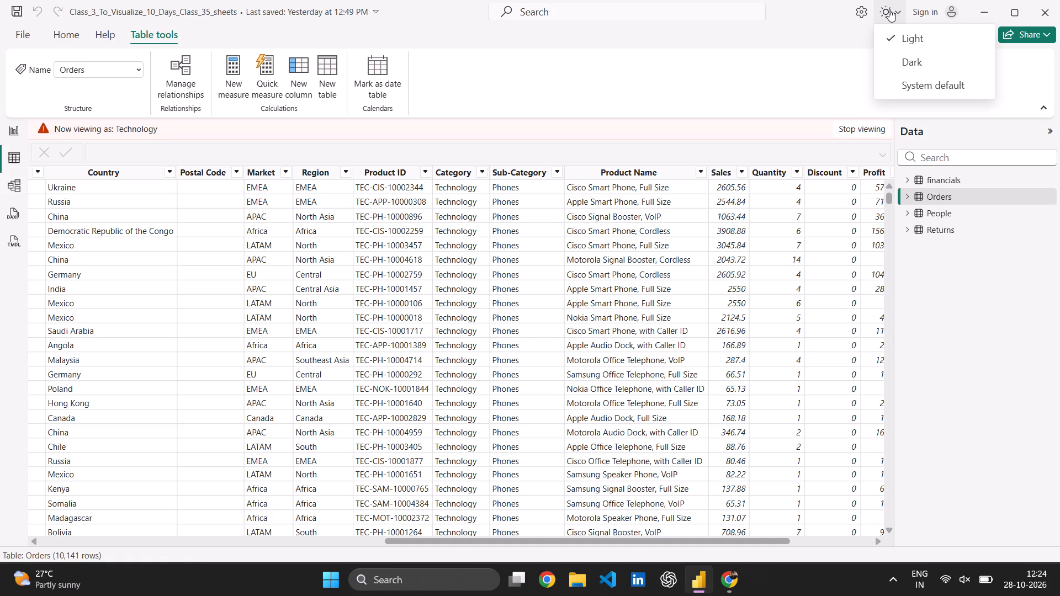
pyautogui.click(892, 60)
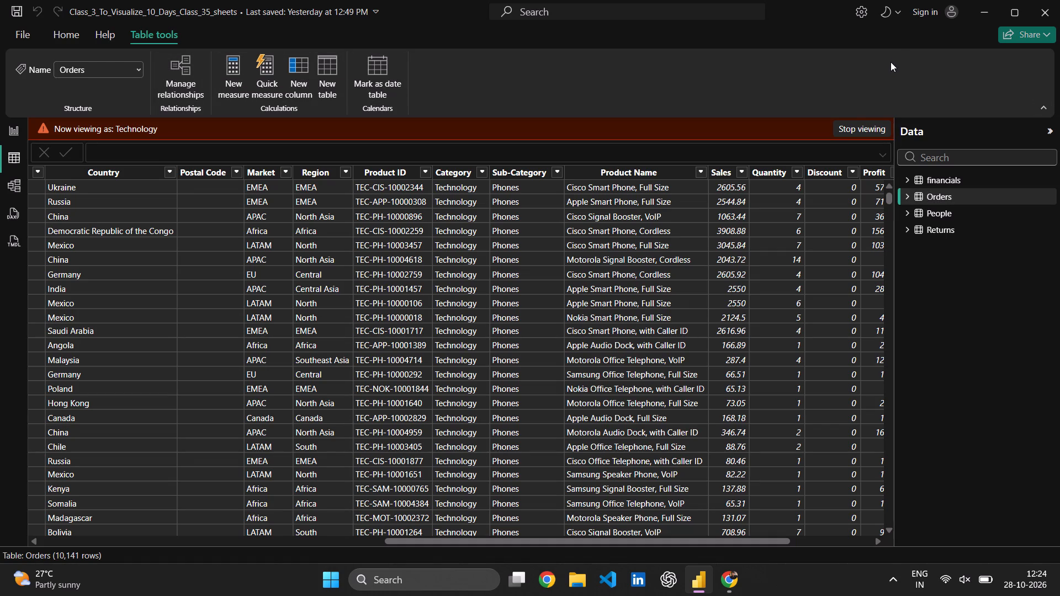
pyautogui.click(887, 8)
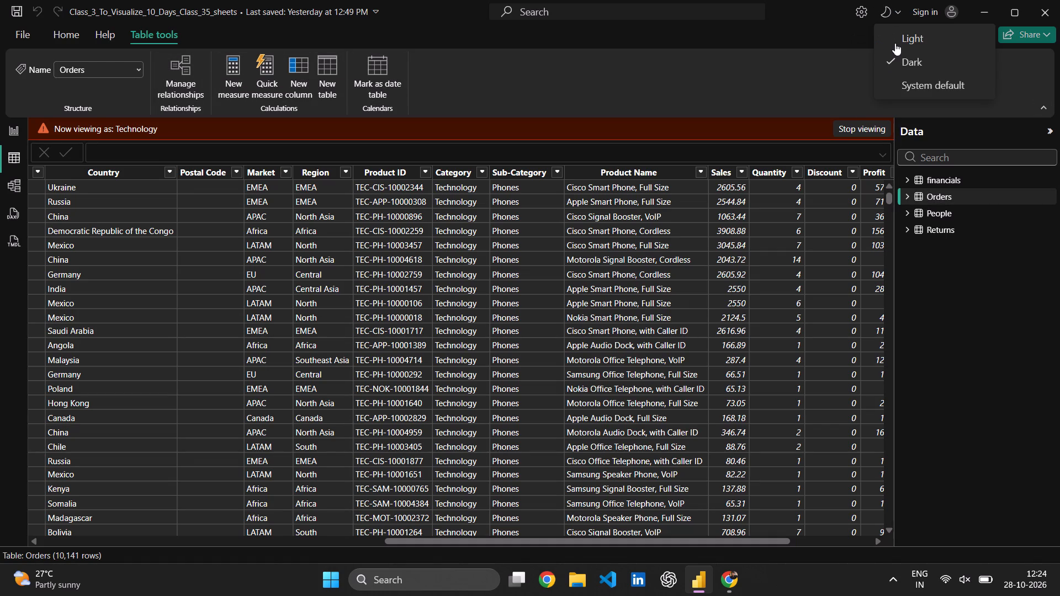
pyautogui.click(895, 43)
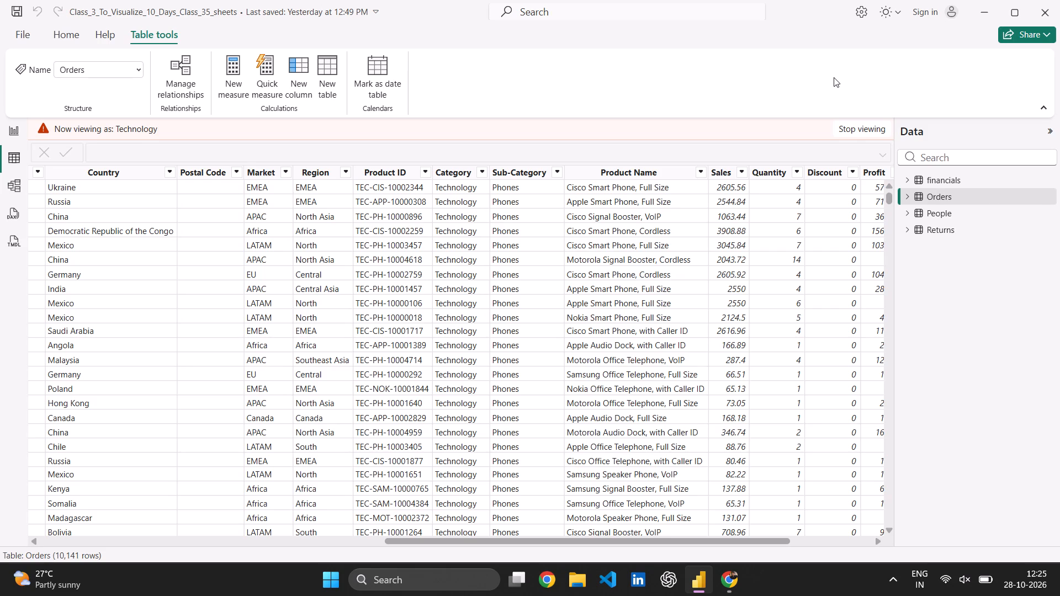
# Stop viewing as the Technology role and return to the report view.
pyautogui.click(862, 129)
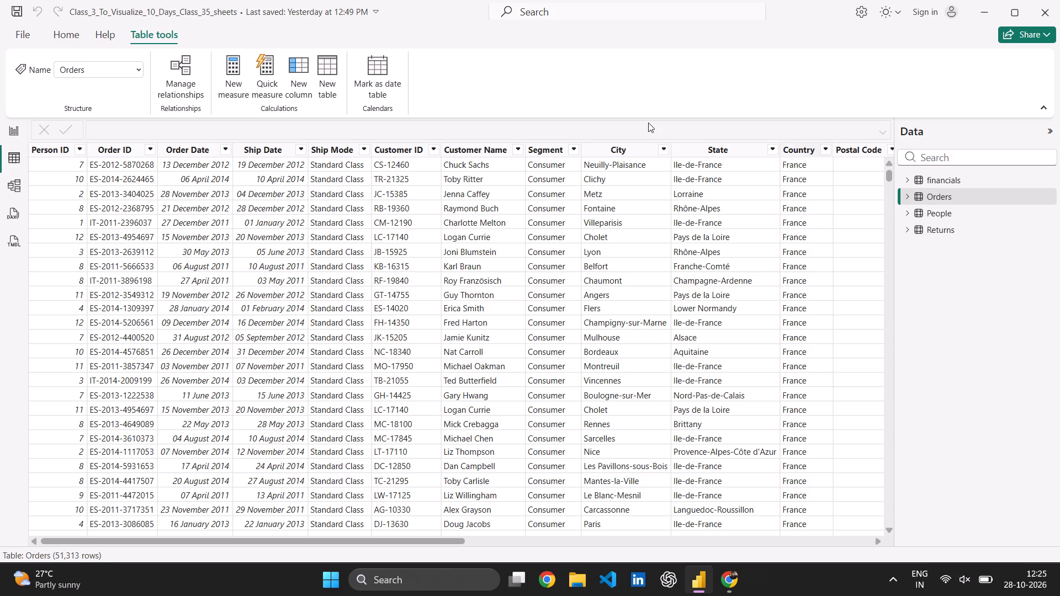
pyautogui.click(13, 131)
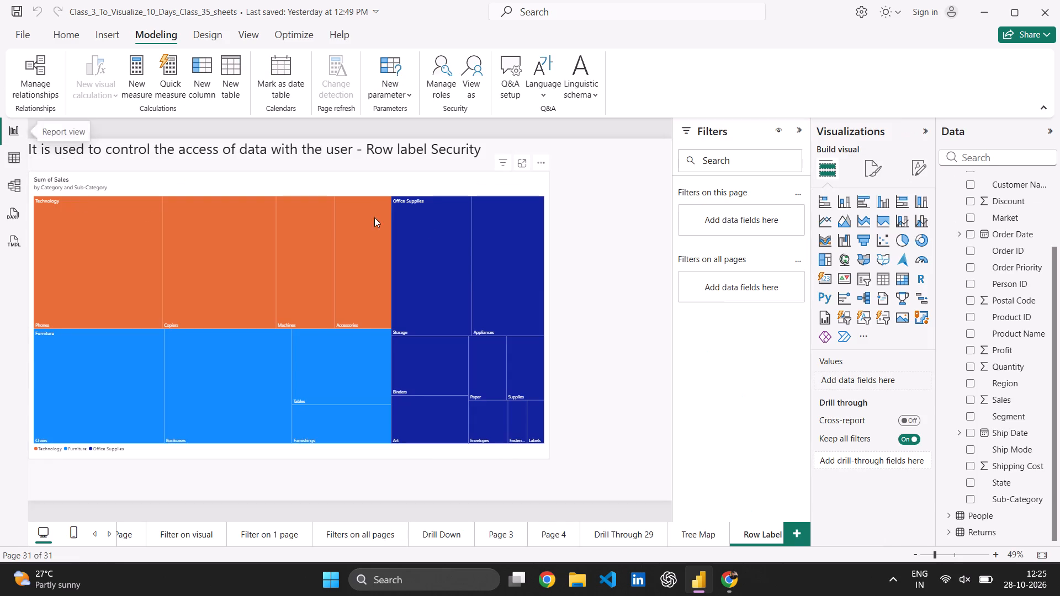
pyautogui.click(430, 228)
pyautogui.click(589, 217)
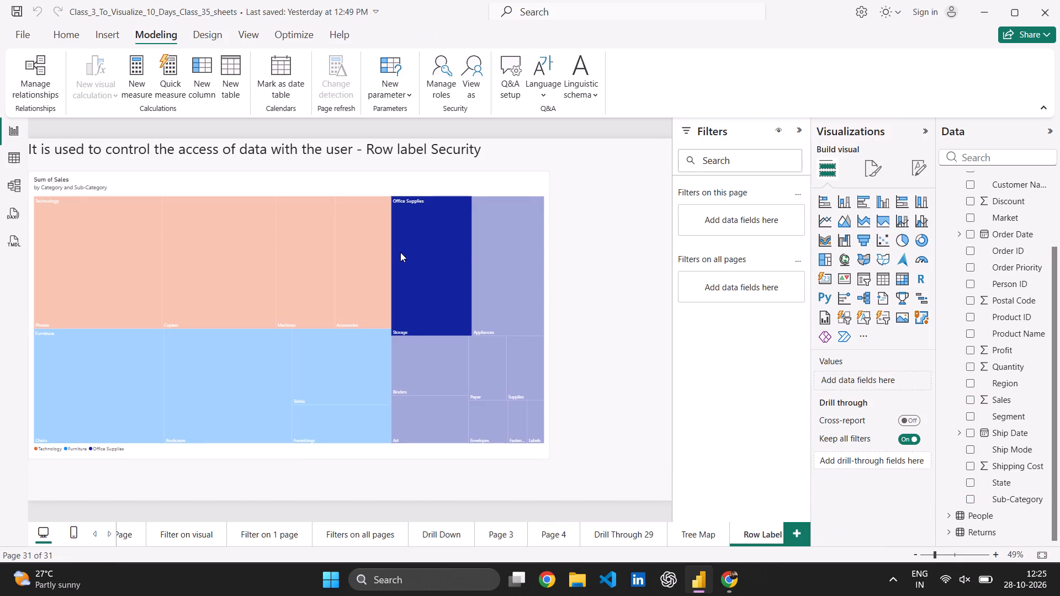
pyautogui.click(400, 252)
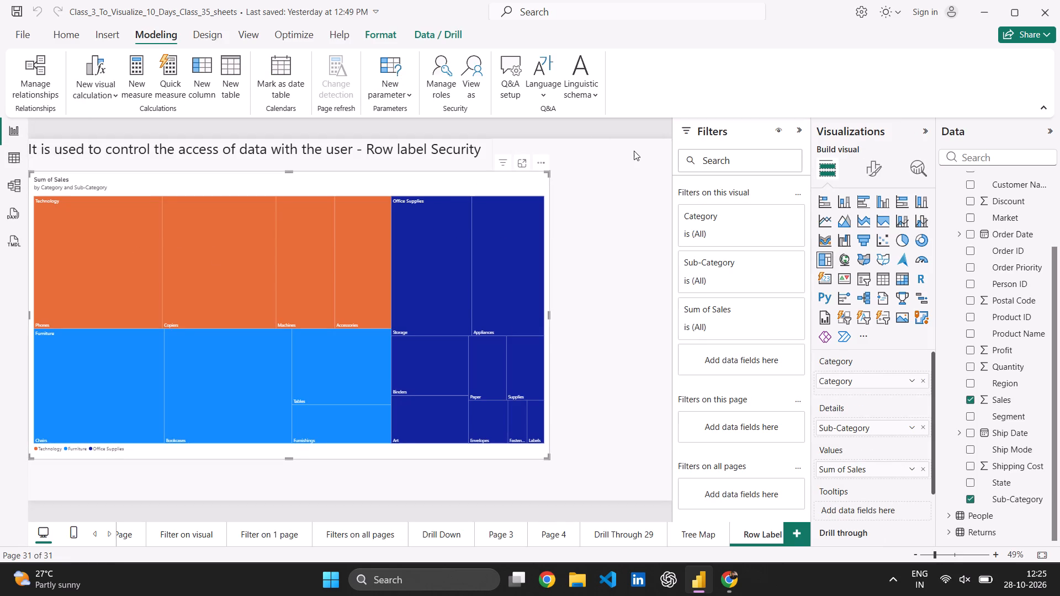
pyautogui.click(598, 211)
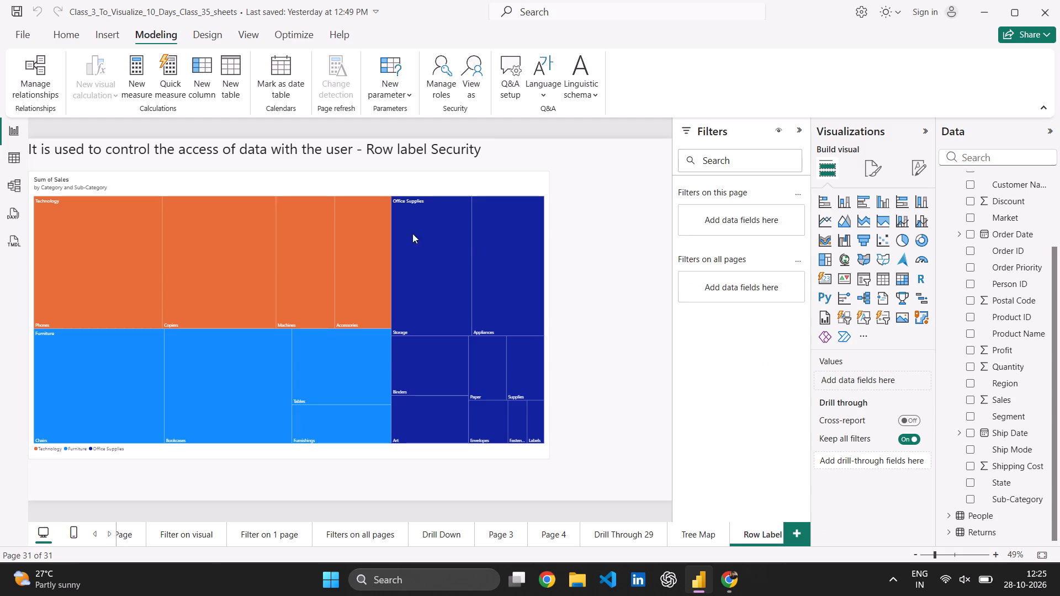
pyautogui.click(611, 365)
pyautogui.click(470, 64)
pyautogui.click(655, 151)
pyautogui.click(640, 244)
# Add a new blank page at the end of the report.
pyautogui.click(803, 532)
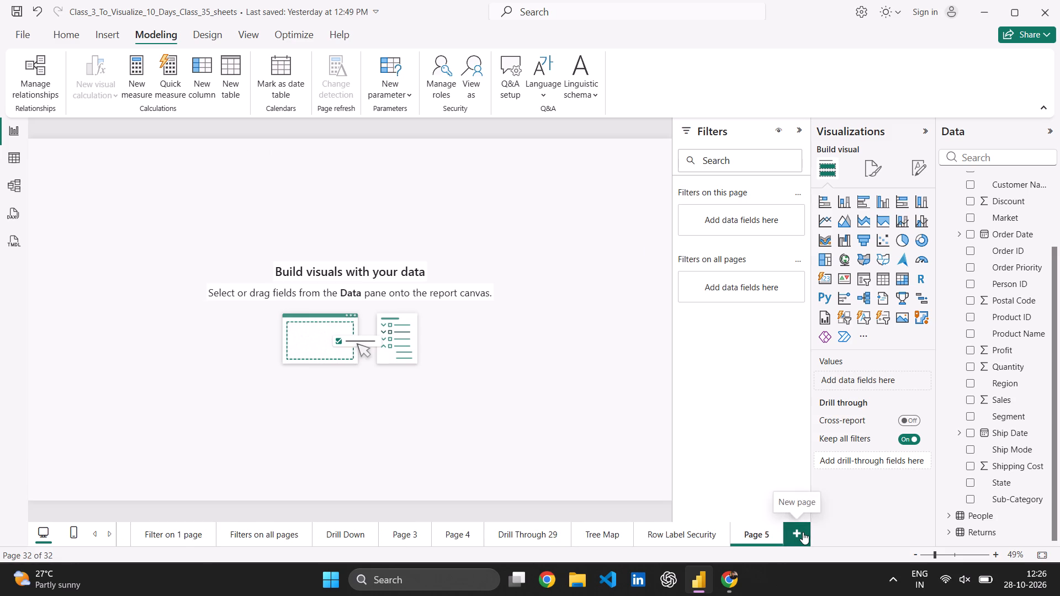
pyautogui.click(451, 205)
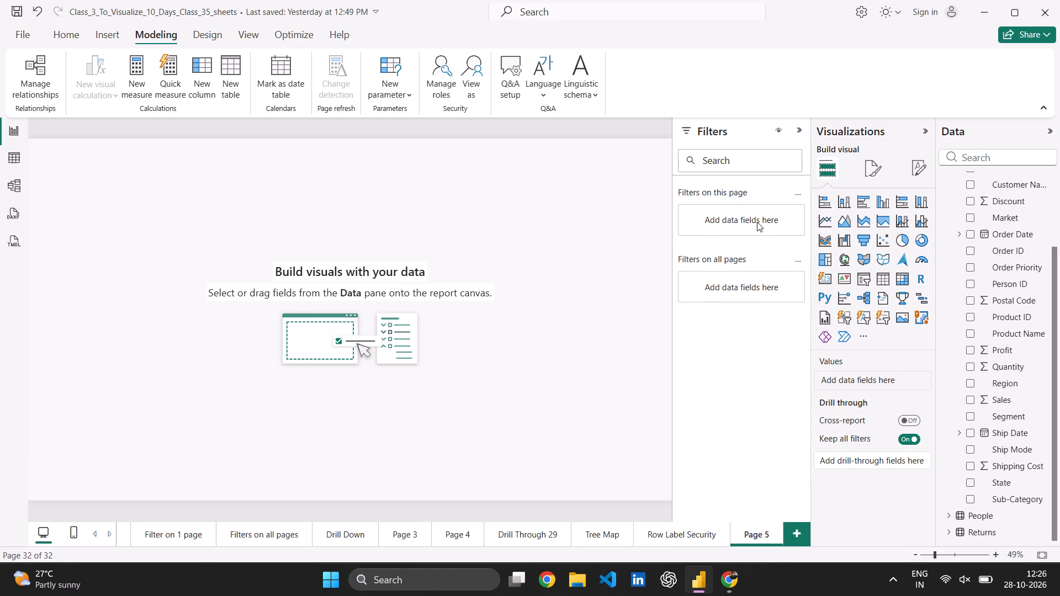
# Insert a treemap on the new page with the Orders table's Category field as its category.
pyautogui.click(822, 258)
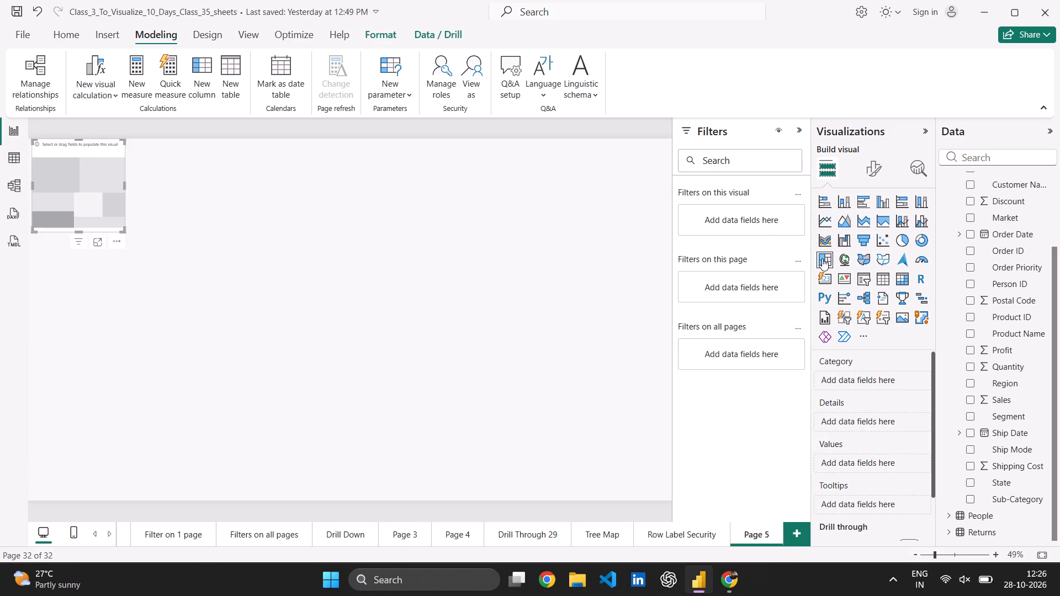
pyautogui.scroll(2, 967, 257)
pyautogui.click(971, 216)
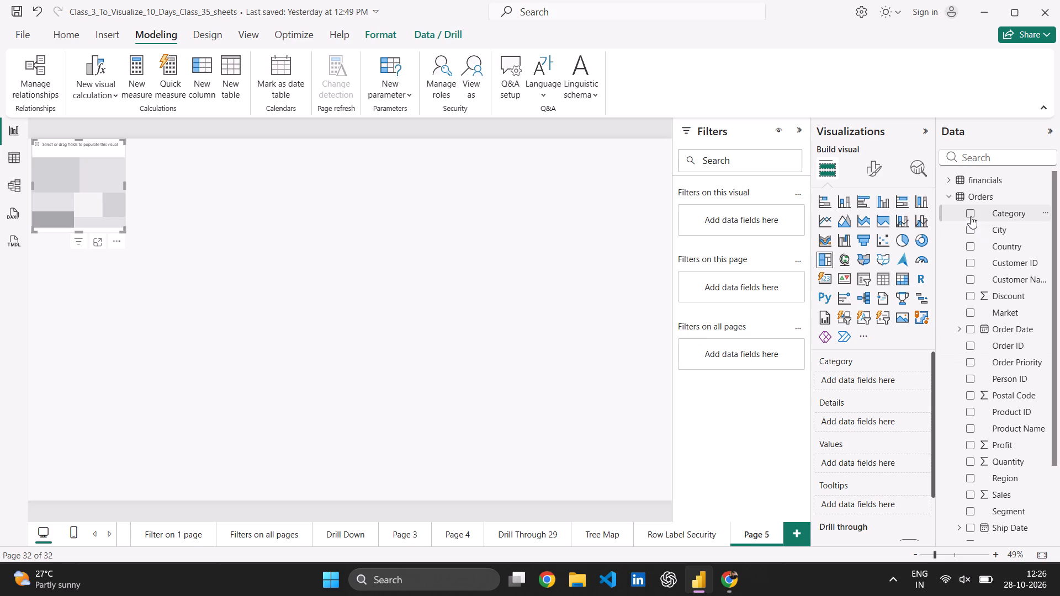
pyautogui.scroll(-1, 1002, 341)
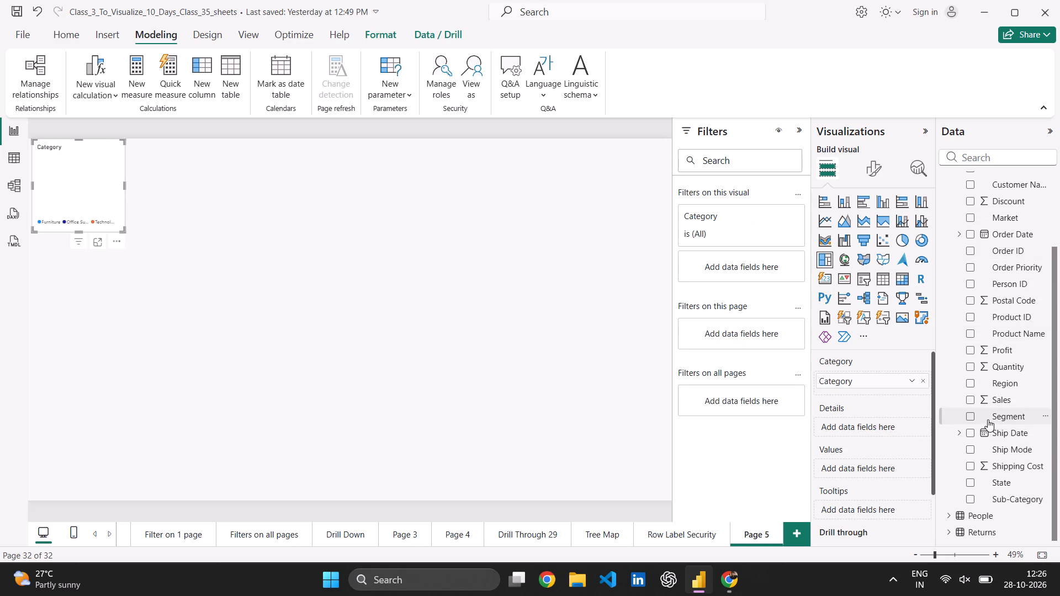
# Save the report file.
pyautogui.hotkey('ctrl', 's')
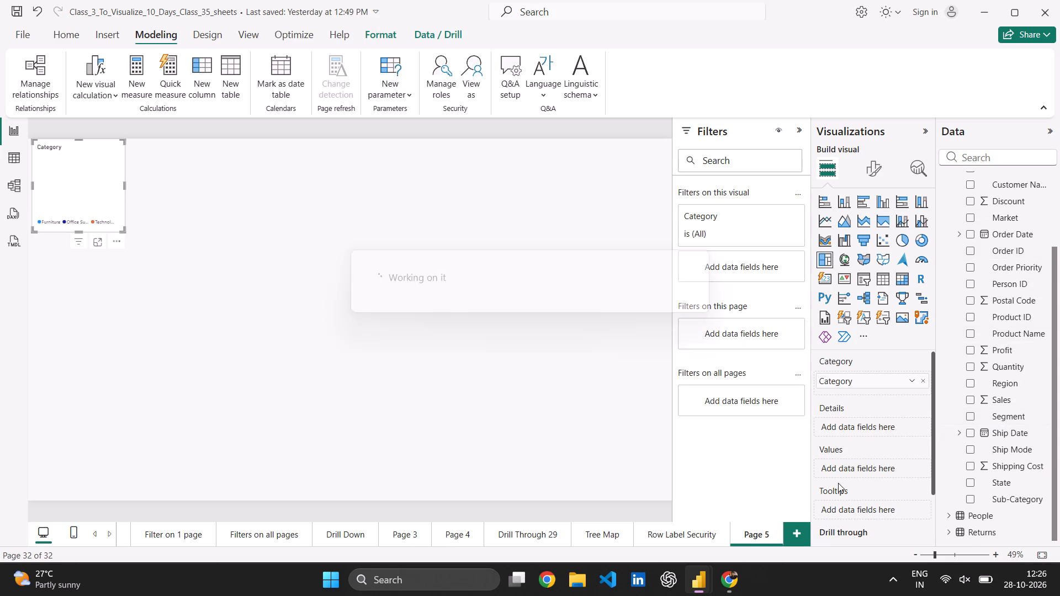
# Add Sub-Category as the new treemap's details and Sales as its values.
pyautogui.scroll(-1, 996, 469)
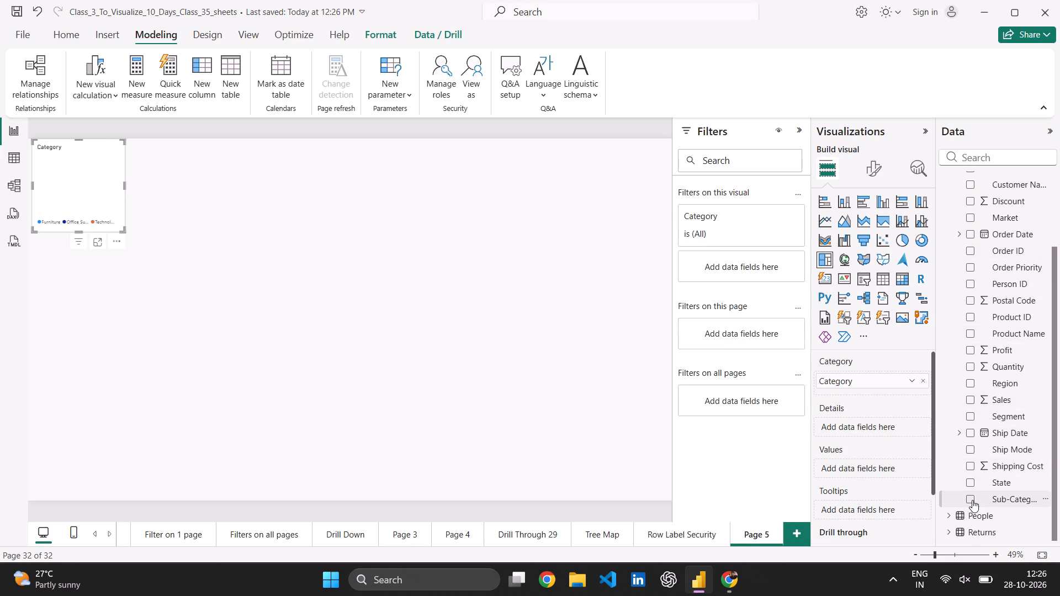
pyautogui.click(971, 499)
pyautogui.scroll(2, 985, 415)
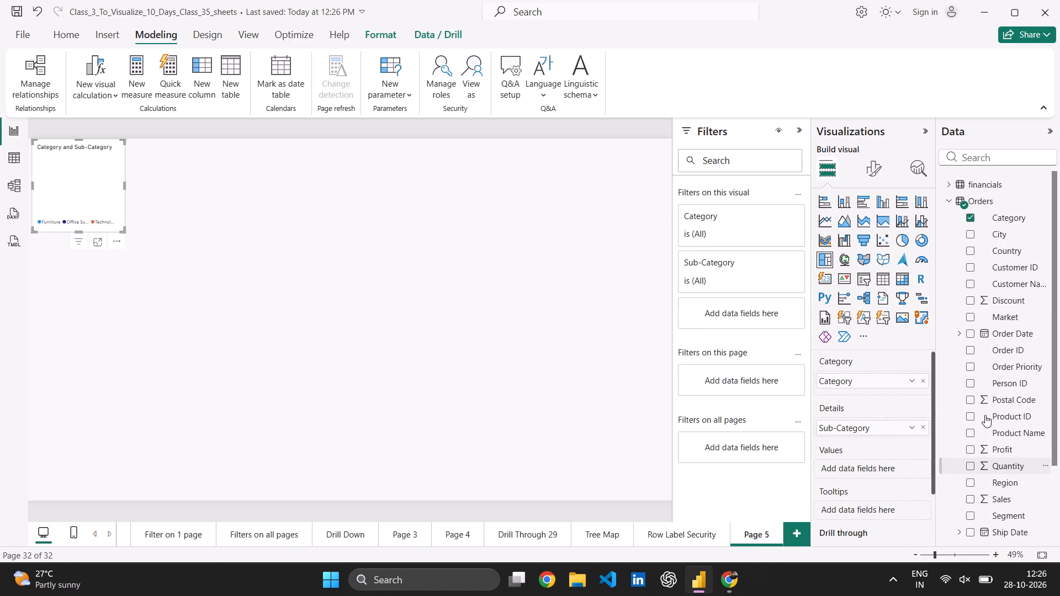
pyautogui.scroll(-3, 985, 415)
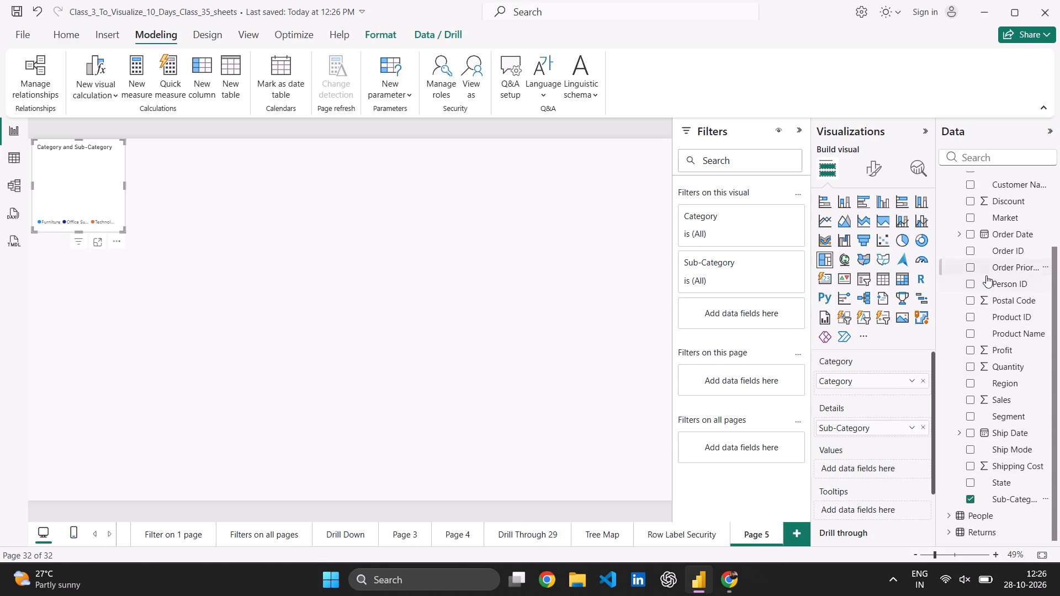
pyautogui.scroll(1, 986, 275)
pyautogui.click(968, 409)
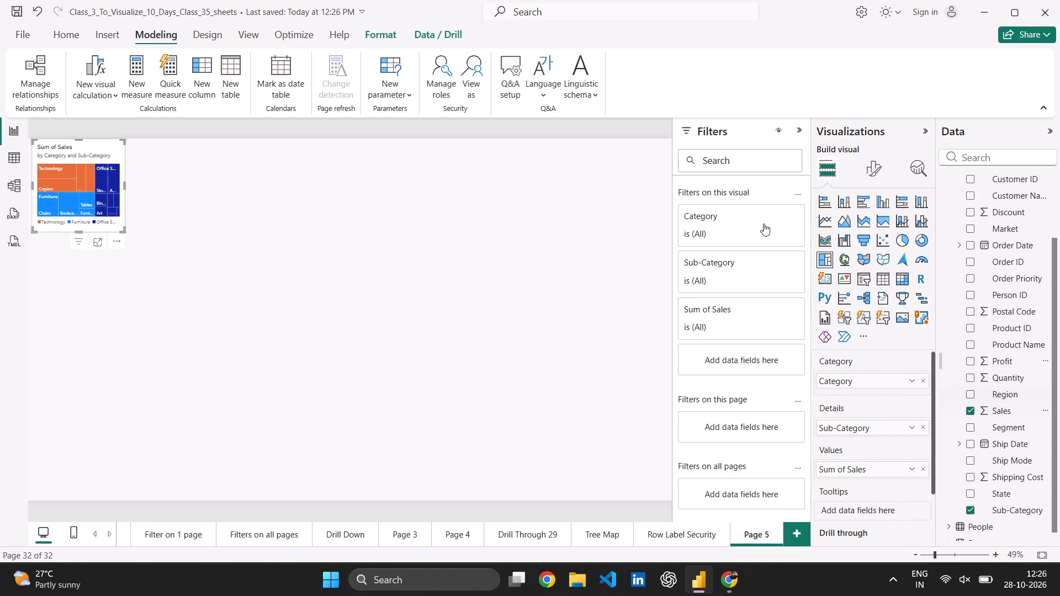
# Review the Technology role's rule on the Orders table in the security roles manager and close it without changes.
pyautogui.click(445, 96)
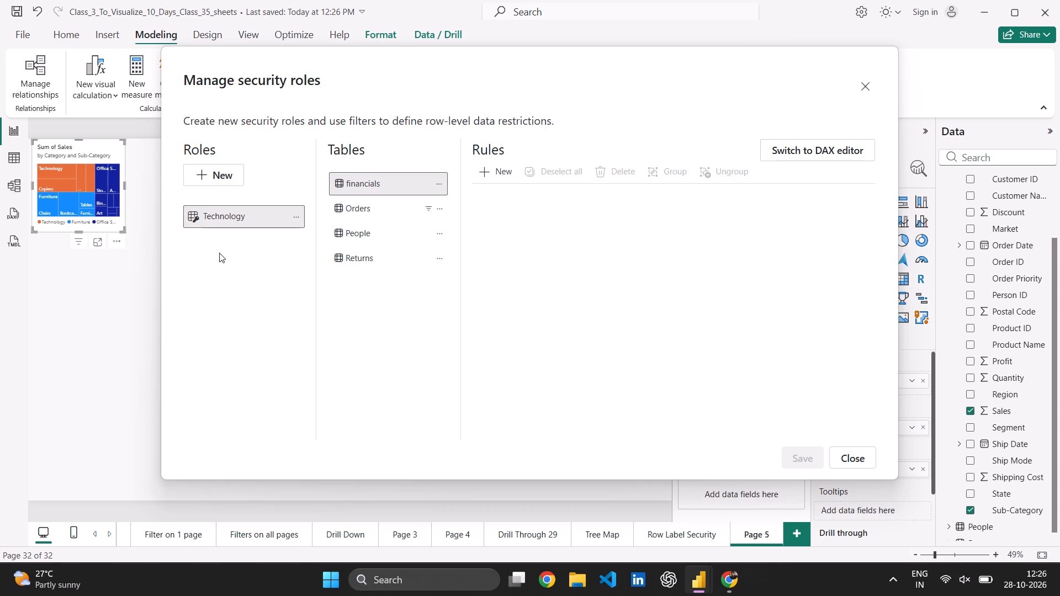
pyautogui.click(363, 209)
pyautogui.click(269, 246)
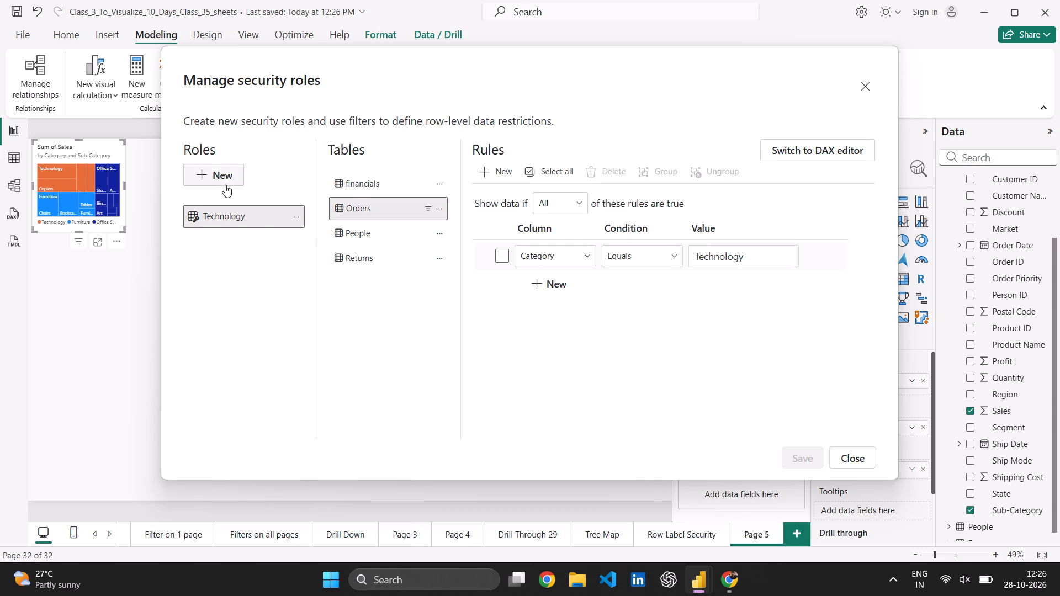
pyautogui.click(125, 231)
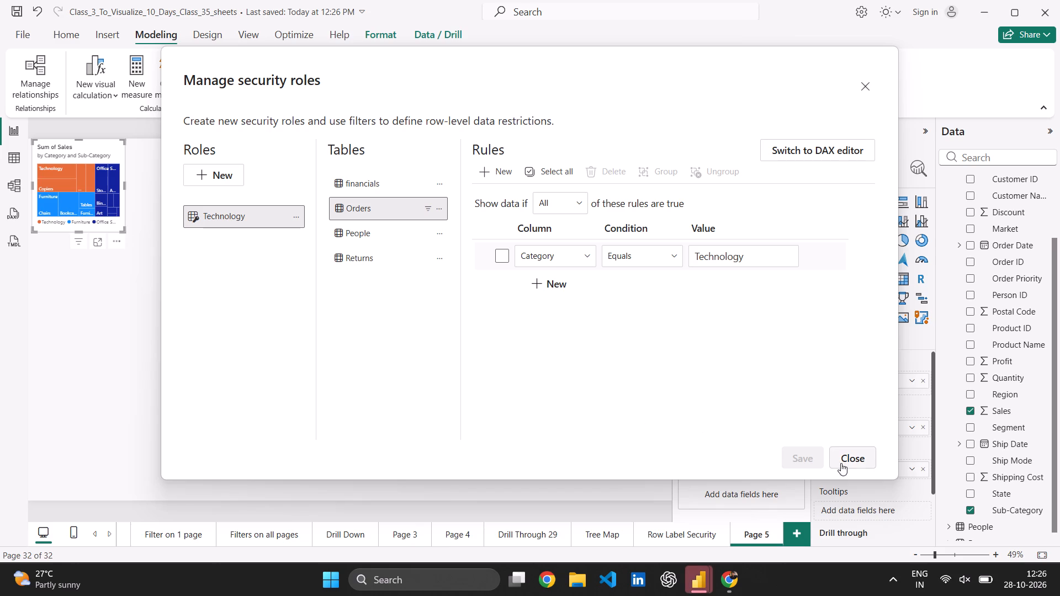
pyautogui.click(841, 463)
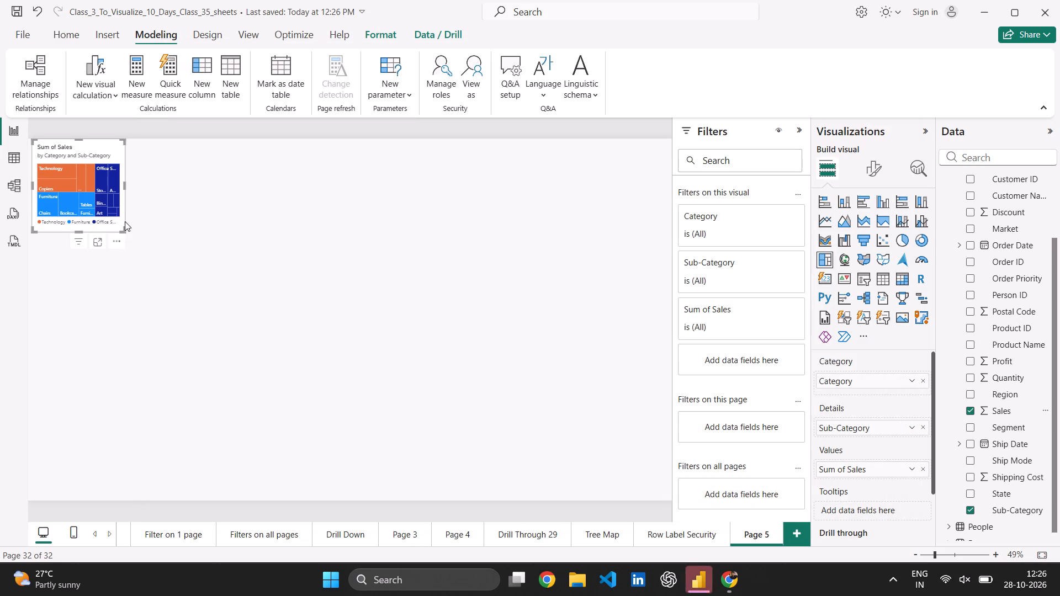
# Move the new treemap from the page's upper corner toward the middle of the page.
pyautogui.moveTo(124, 231); pyautogui.dragTo(381, 283)
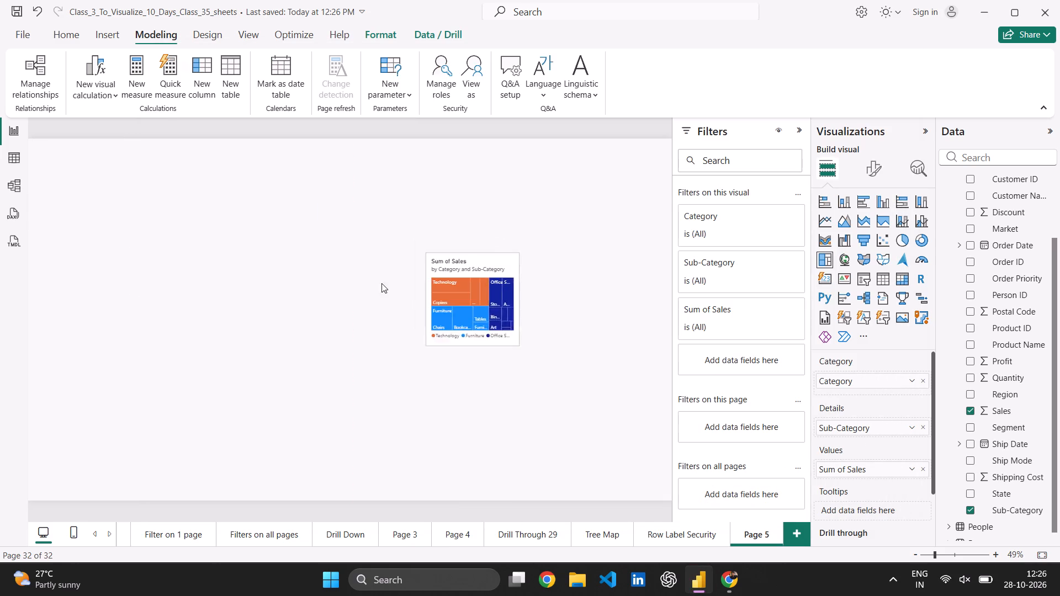
# Move the treemap to the page's upper-left corner and enlarge it to the full page width and nearly the full height.
pyautogui.moveTo(381, 283); pyautogui.dragTo(115, 231)
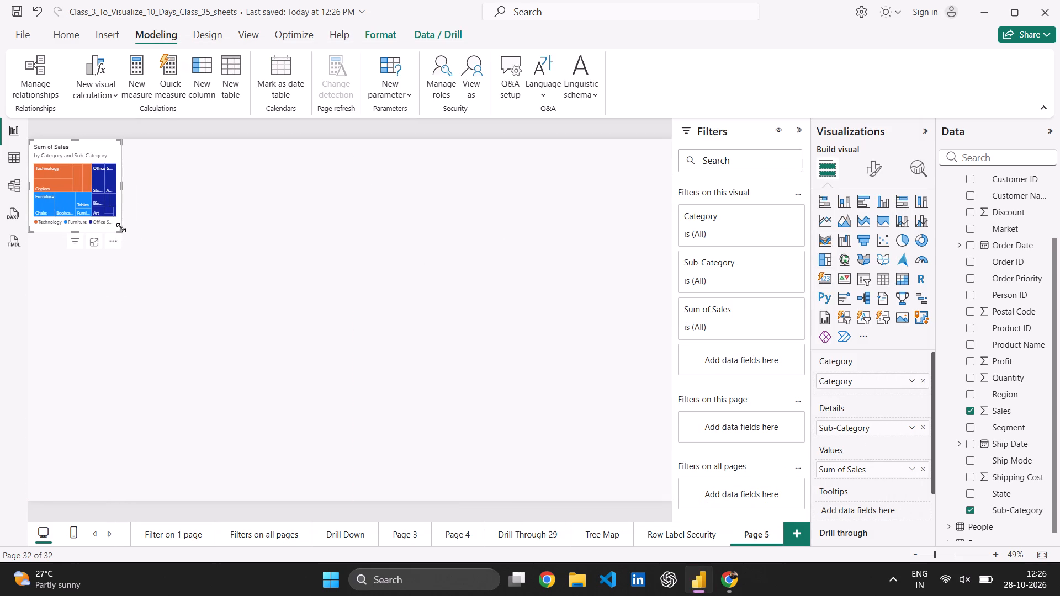
pyautogui.moveTo(120, 227); pyautogui.dragTo(466, 397)
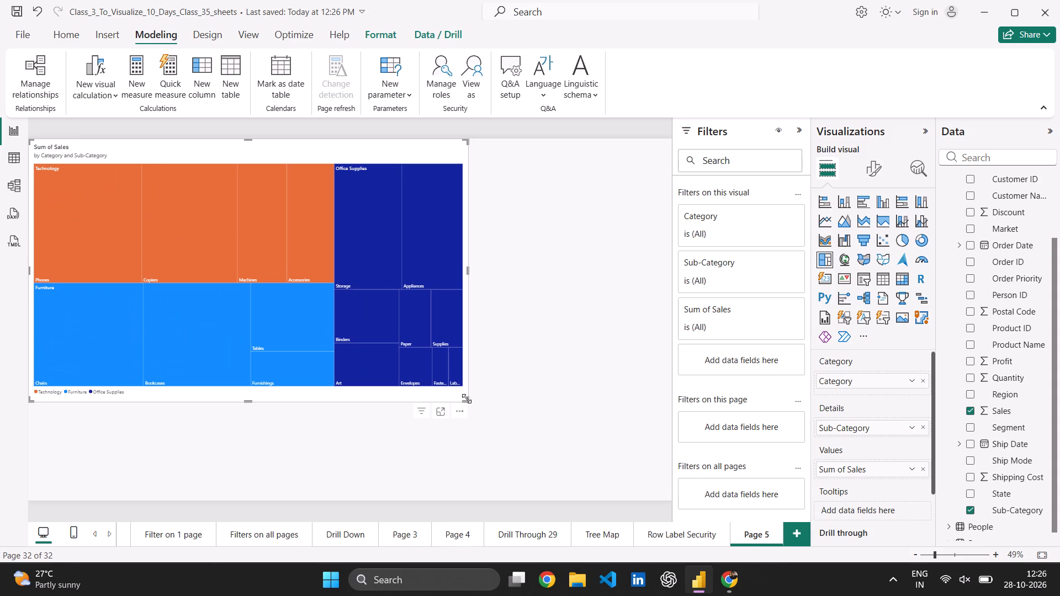
pyautogui.click(467, 402)
pyautogui.moveTo(468, 400); pyautogui.dragTo(609, 455)
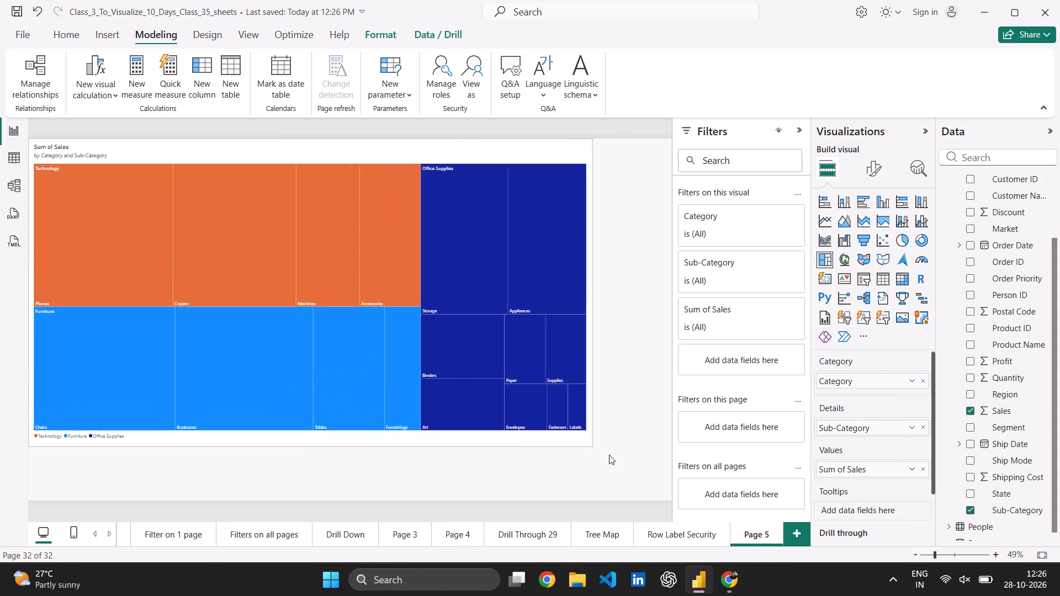
pyautogui.moveTo(609, 455); pyautogui.dragTo(696, 480)
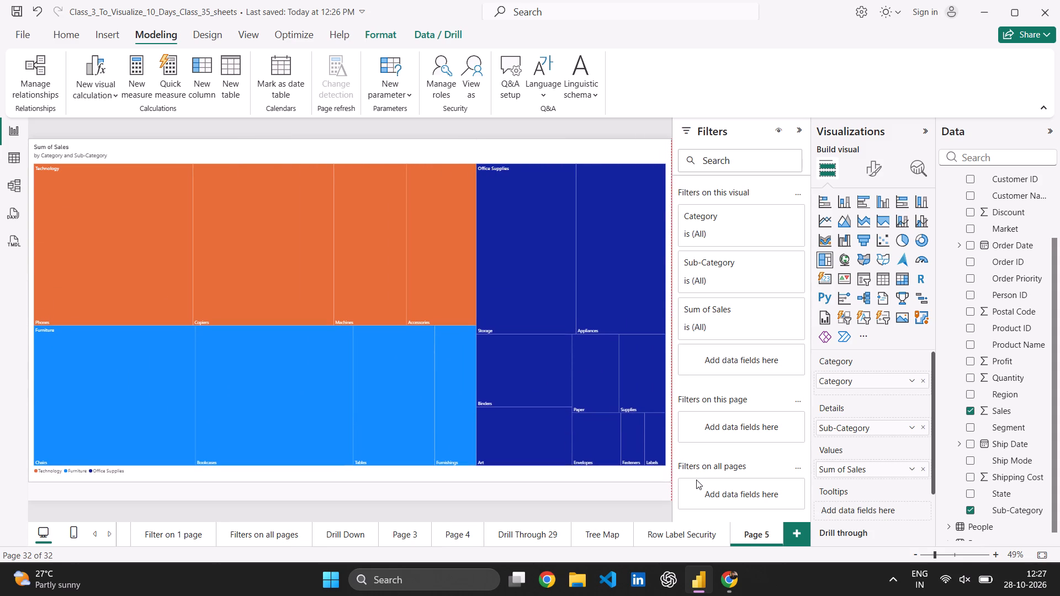
pyautogui.moveTo(696, 480); pyautogui.dragTo(685, 482)
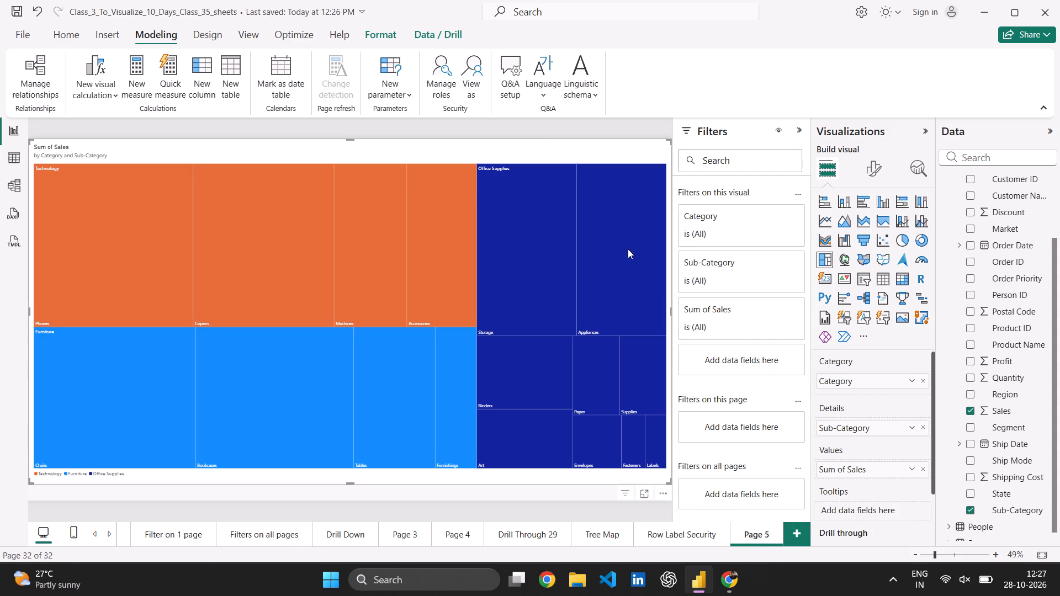
# Create a new security role named Furniture.
pyautogui.click(430, 89)
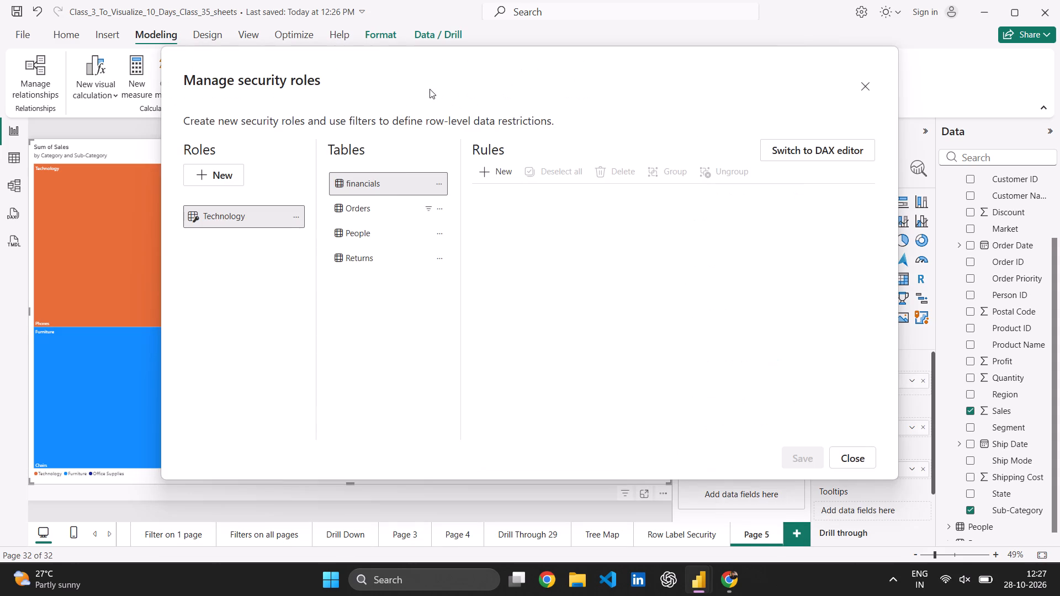
pyautogui.click(222, 185)
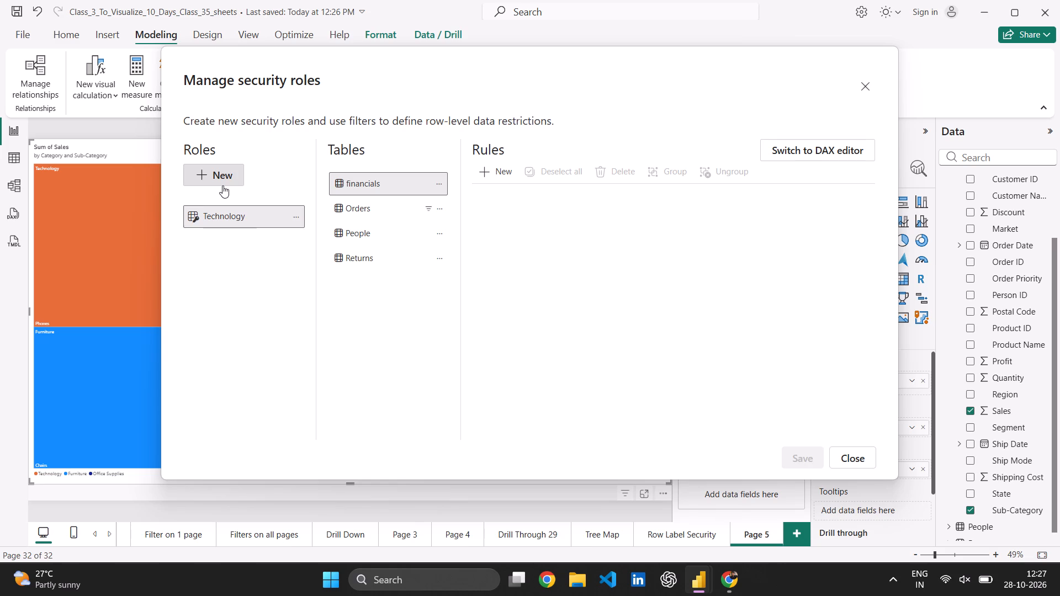
pyautogui.click(295, 242)
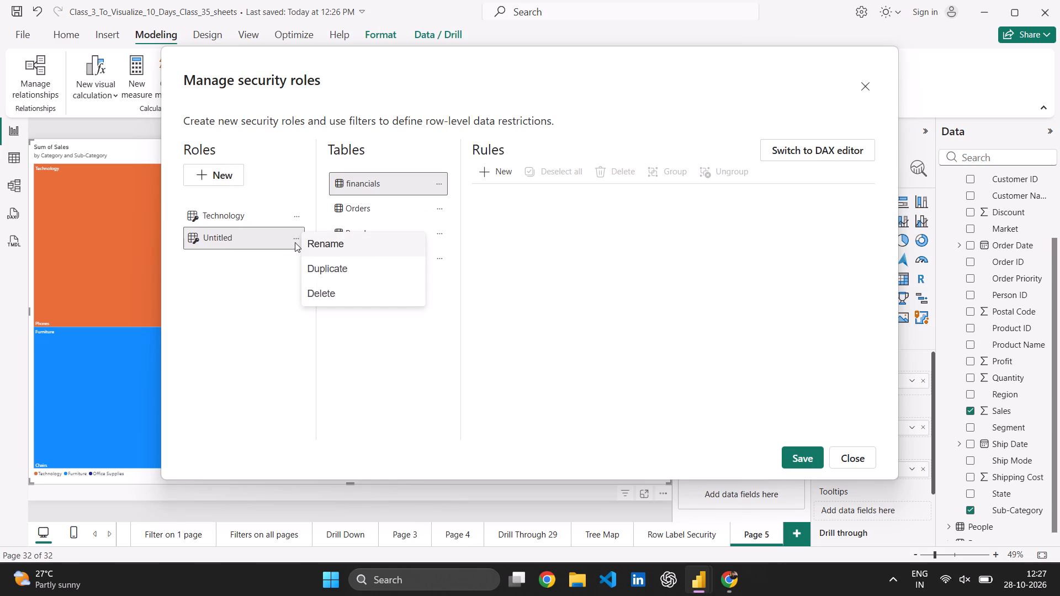
pyautogui.click(310, 251)
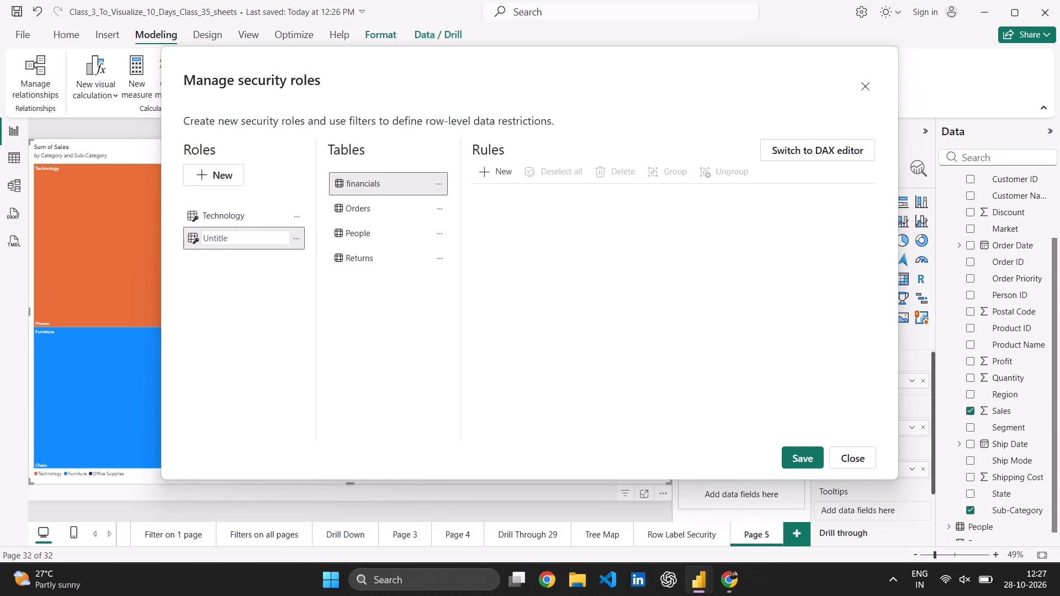
pyautogui.press('BackSpace')
pyautogui.press('BackSpace')
pyautogui.press('BackSpace')
pyautogui.press('BackSpace')
pyautogui.press('BackSpace')
pyautogui.press('BackSpace')
pyautogui.press('BackSpace')
pyautogui.press('BackSpace')
pyautogui.press('BackSpace')
pyautogui.press('BackSpace')
pyautogui.press('BackSpace')
pyautogui.press('BackSpace')
pyautogui.press('BackSpace')
pyautogui.press('BackSpace')
pyautogui.press('BackSpace')
pyautogui.press('BackSpace')
pyautogui.press('BackSpace')
pyautogui.press('BackSpace')
pyautogui.write('urniture')
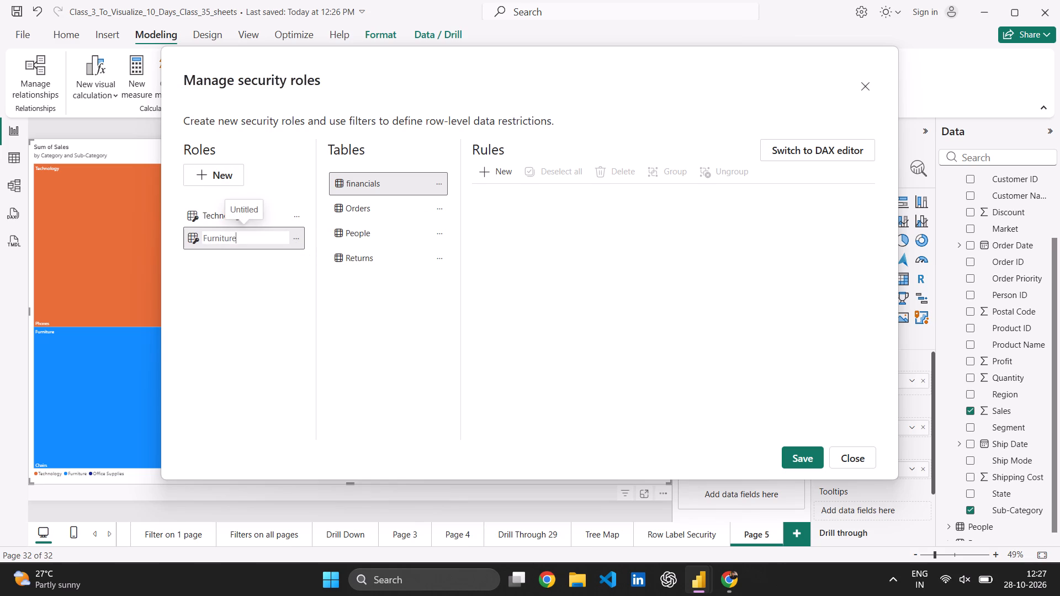
pyautogui.press('Return')
# Give the Furniture role a rule on the Orders table where Category equals Furniture, save it and close the roles manager.
pyautogui.click(383, 204)
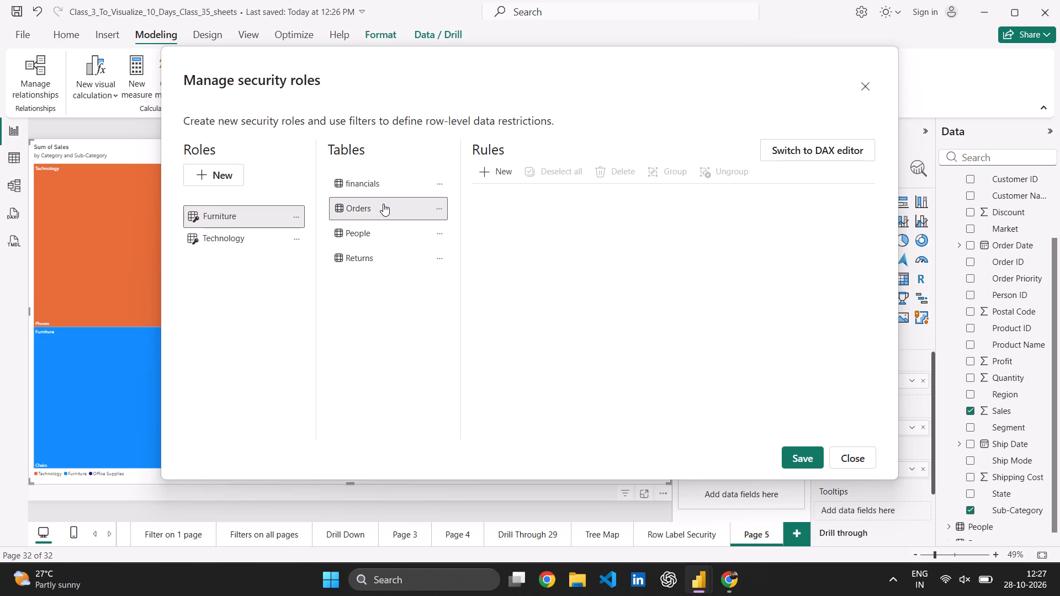
pyautogui.click(486, 165)
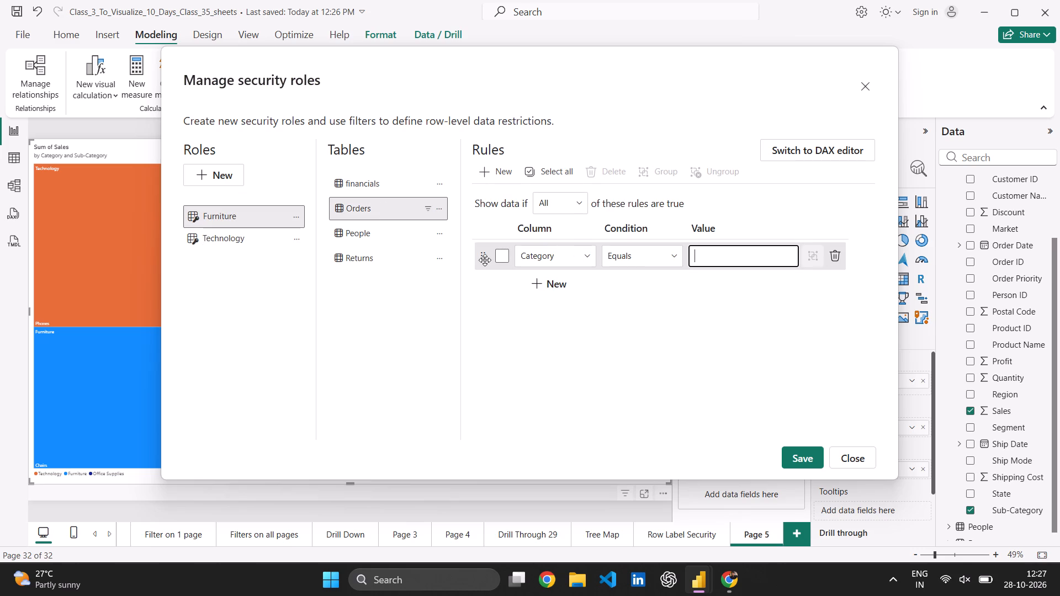
pyautogui.click(503, 260)
pyautogui.click(718, 257)
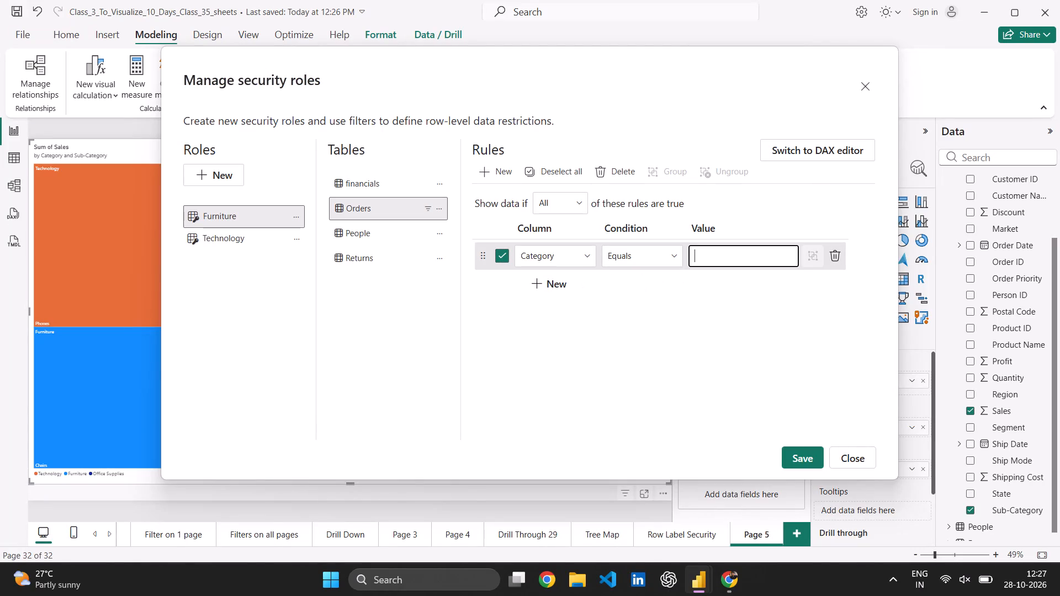
pyautogui.write('urniture')
pyautogui.click(802, 453)
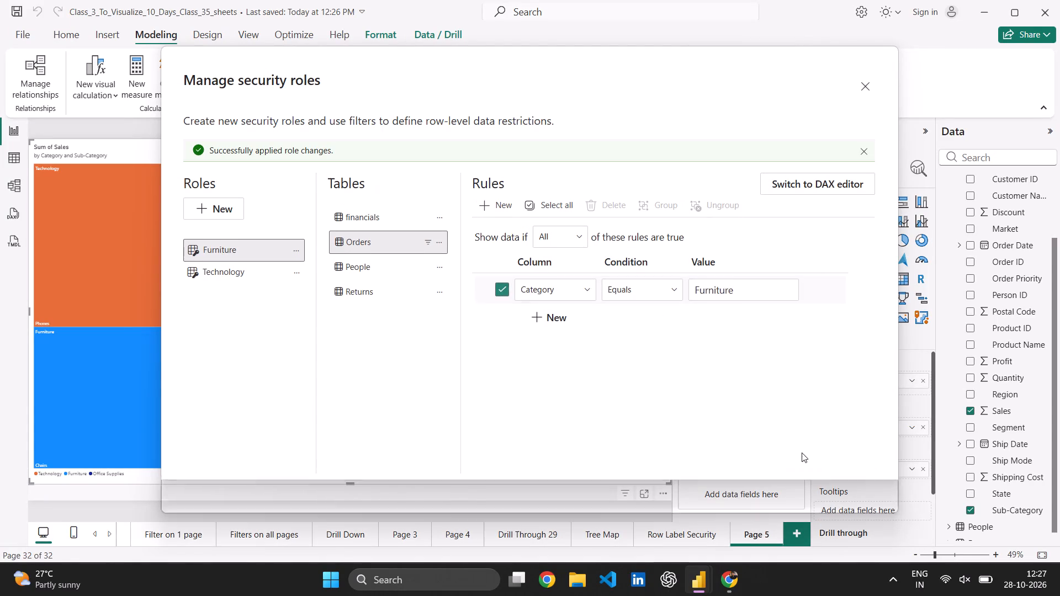
pyautogui.moveTo(845, 503); pyautogui.dragTo(851, 496)
pyautogui.click(851, 496)
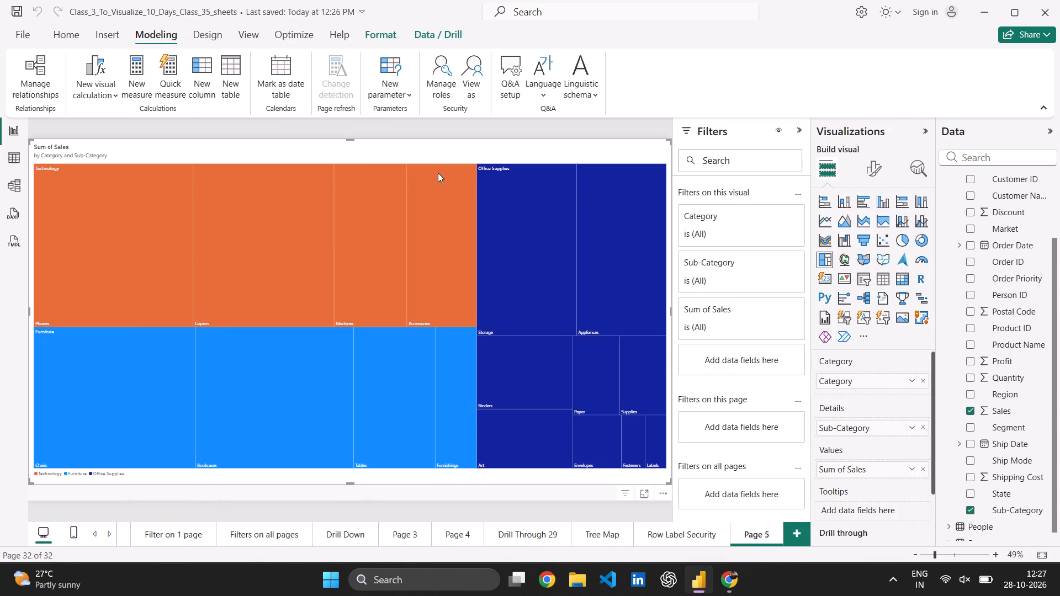
# View the report as the Furniture role and inspect the treemap and the Orders table data.
pyautogui.click(593, 126)
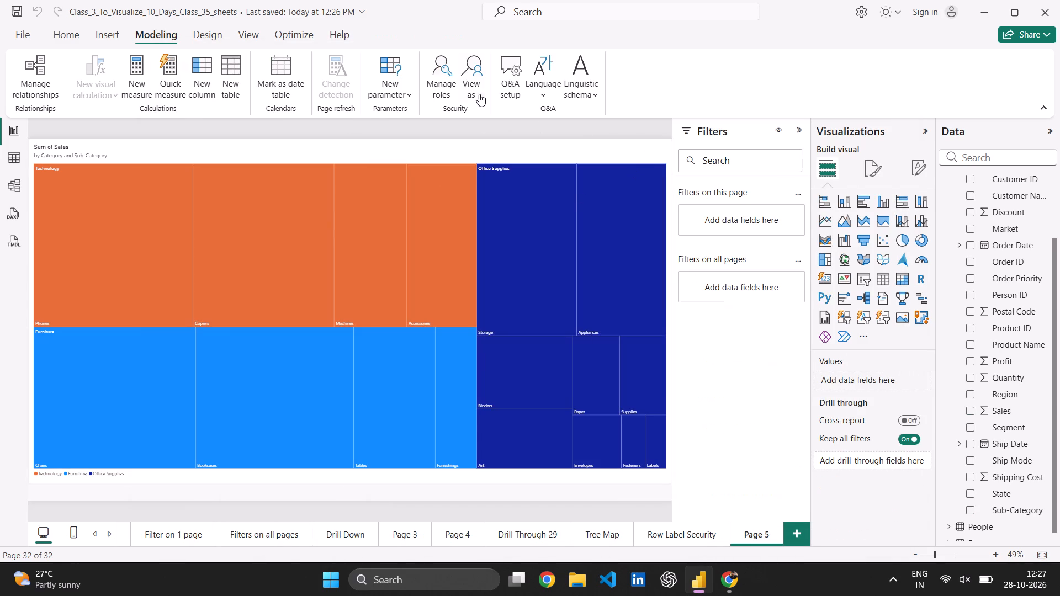
pyautogui.click(480, 92)
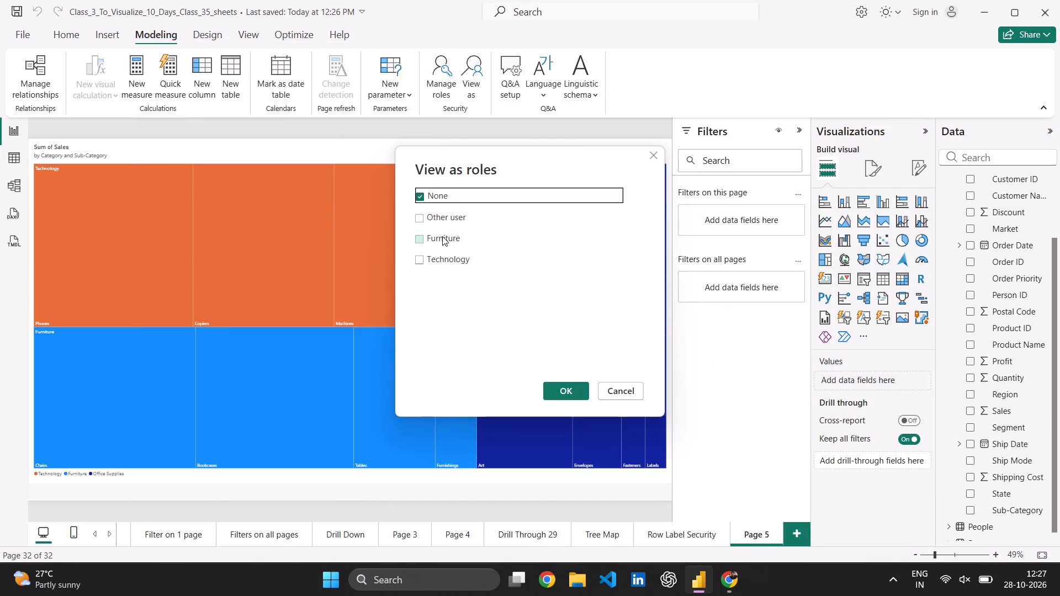
pyautogui.click(442, 236)
pyautogui.click(561, 391)
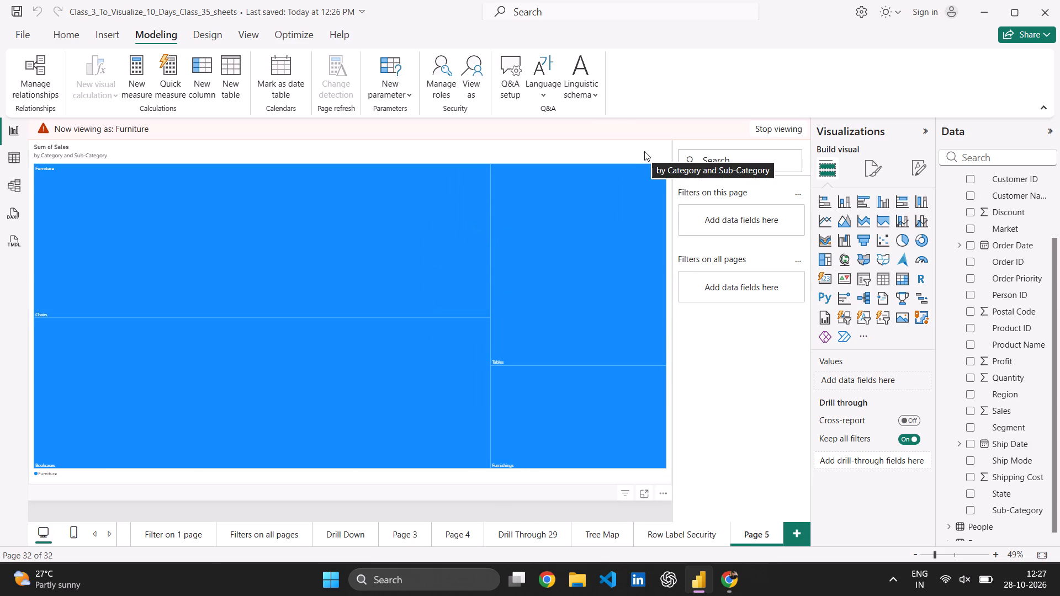
pyautogui.click(15, 156)
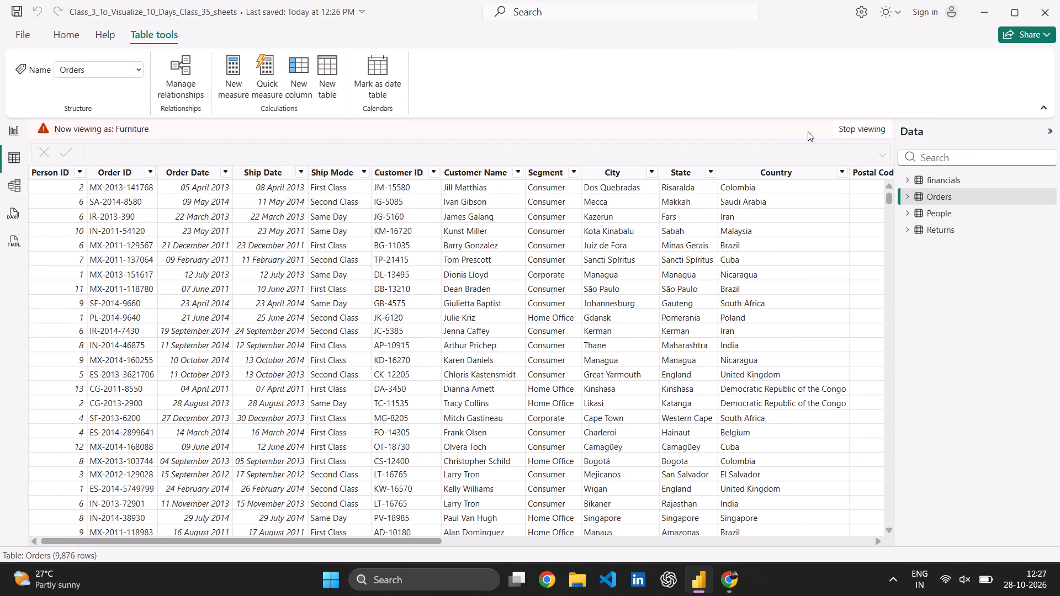
# Stop viewing as the Furniture role and return to the report page with the treemap.
pyautogui.click(841, 127)
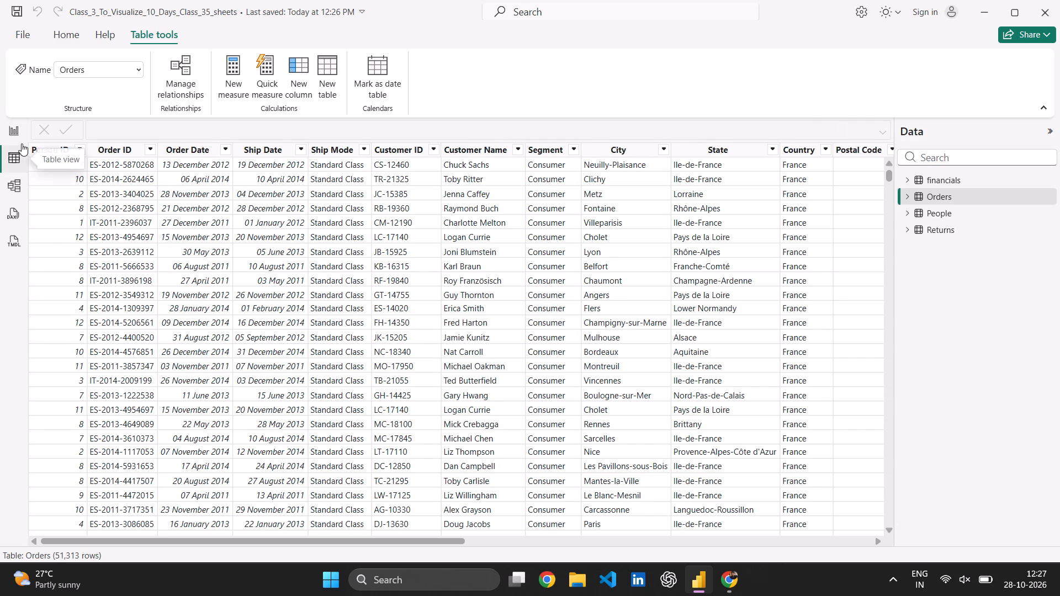
pyautogui.click(18, 132)
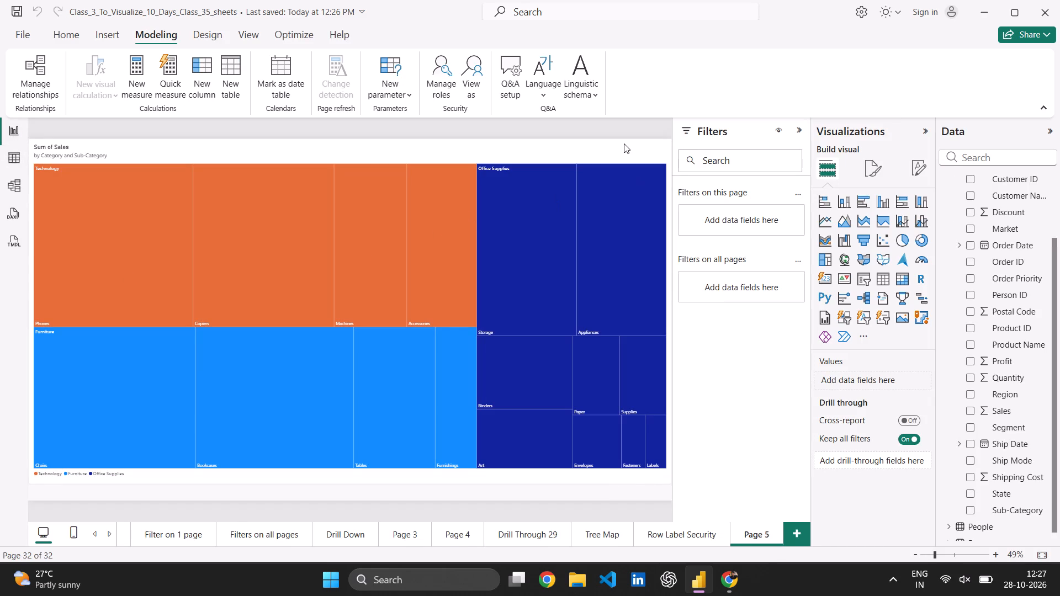
pyautogui.click(624, 143)
pyautogui.click(602, 131)
# Save the report file.
pyautogui.hotkey('ctrl', 's')
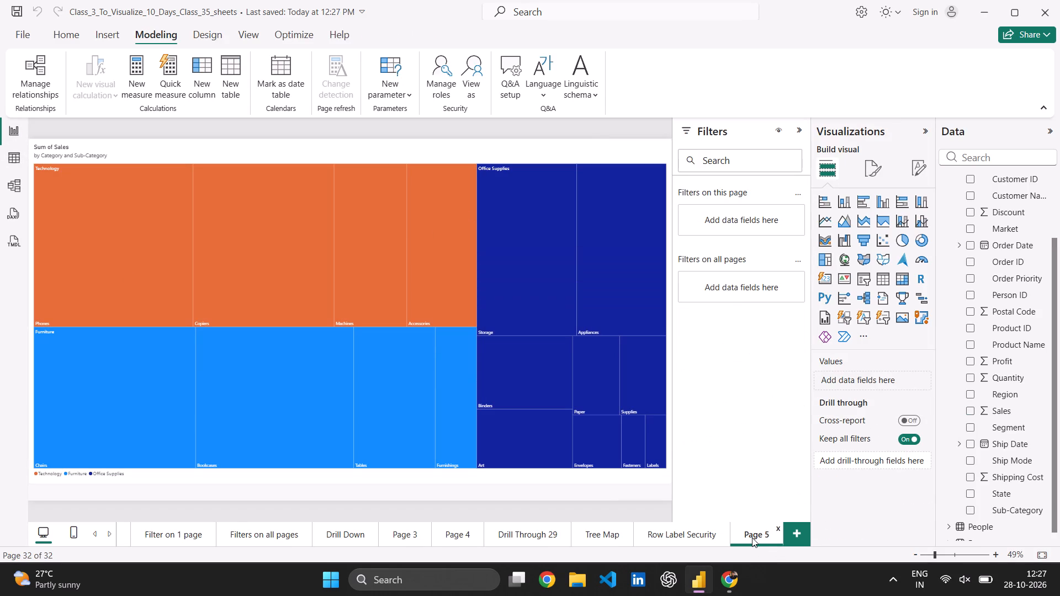
# Rename the treemap's page as RLS 2 and save the report.
pyautogui.tripleClick(752, 538)
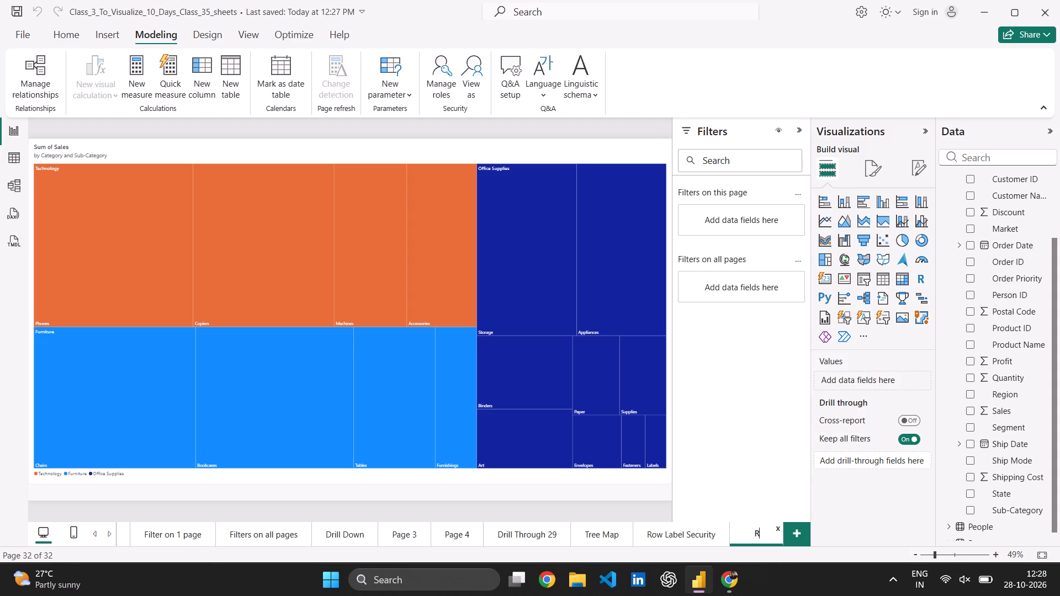
pyautogui.write('LS')
pyautogui.press('space')
pyautogui.press('2')
pyautogui.press('Return')
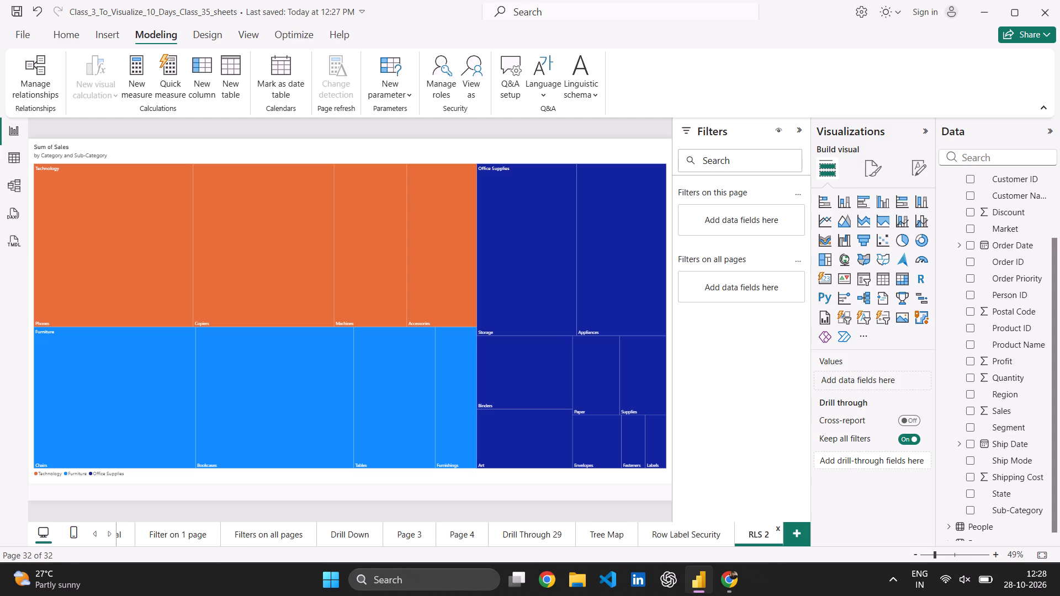
pyautogui.hotkey('ctrl', 's')
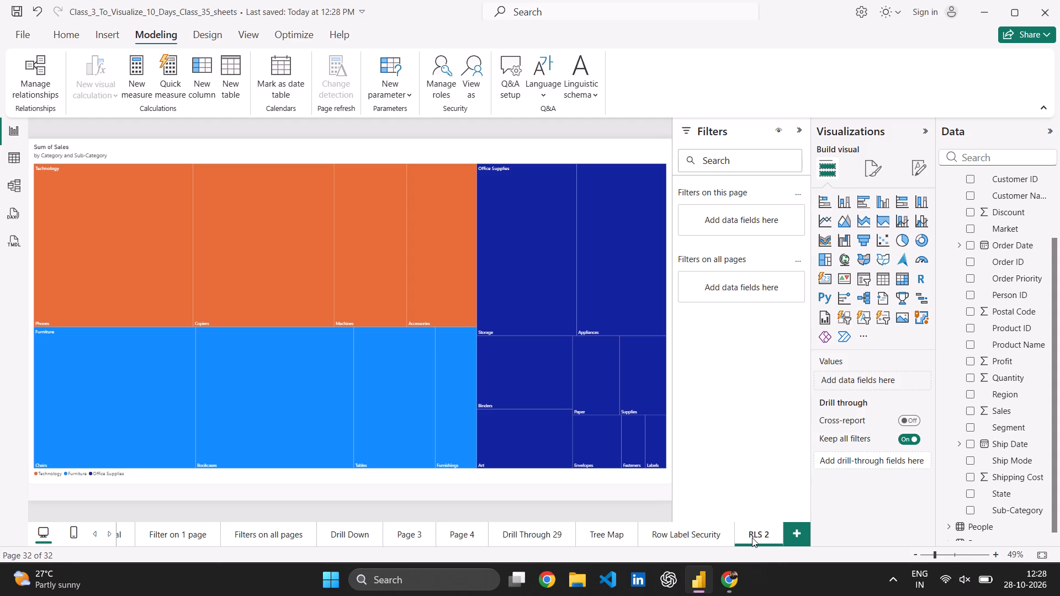
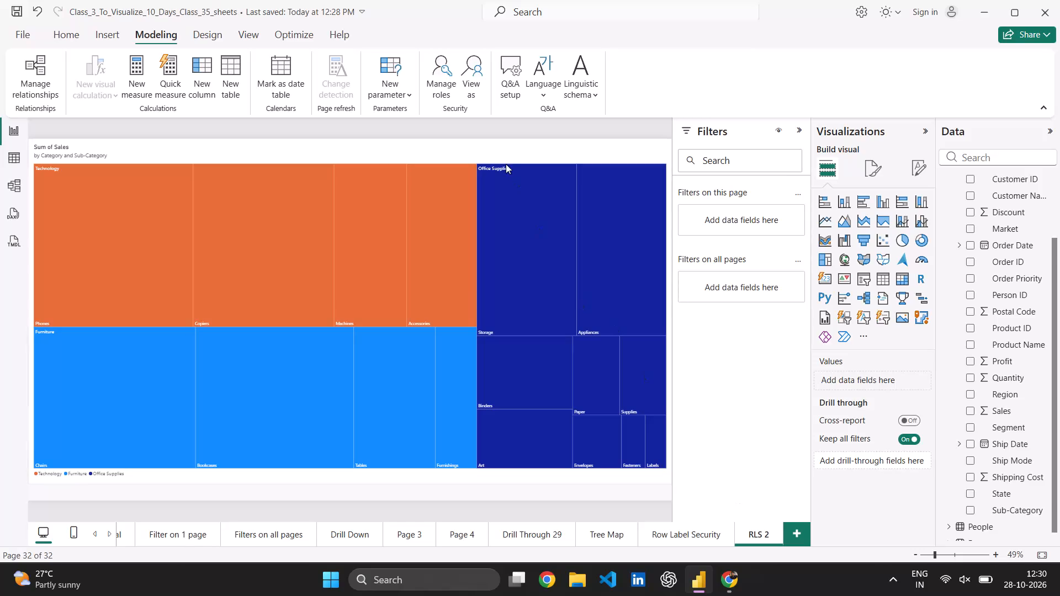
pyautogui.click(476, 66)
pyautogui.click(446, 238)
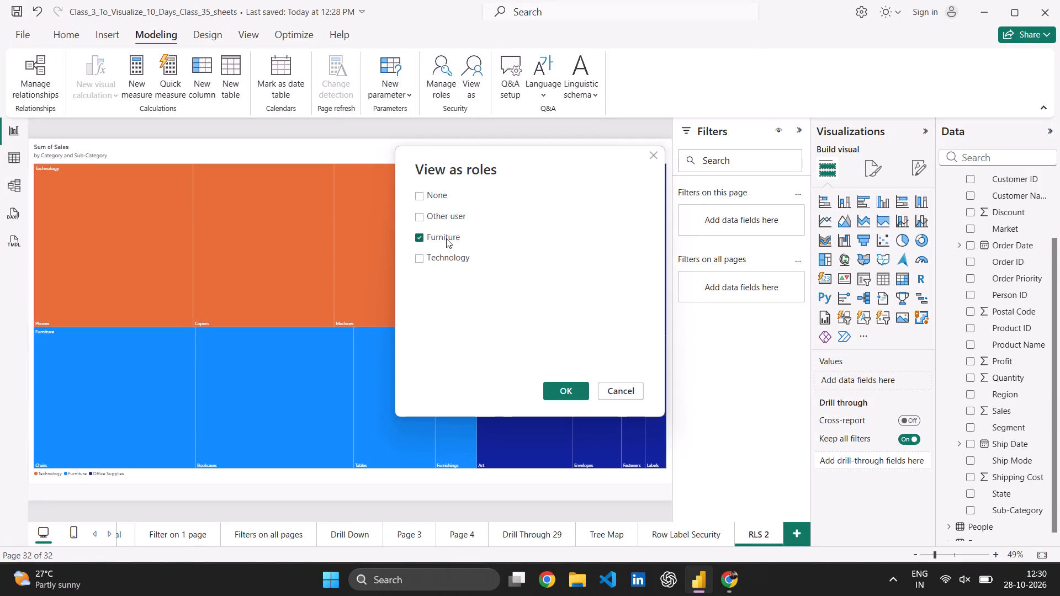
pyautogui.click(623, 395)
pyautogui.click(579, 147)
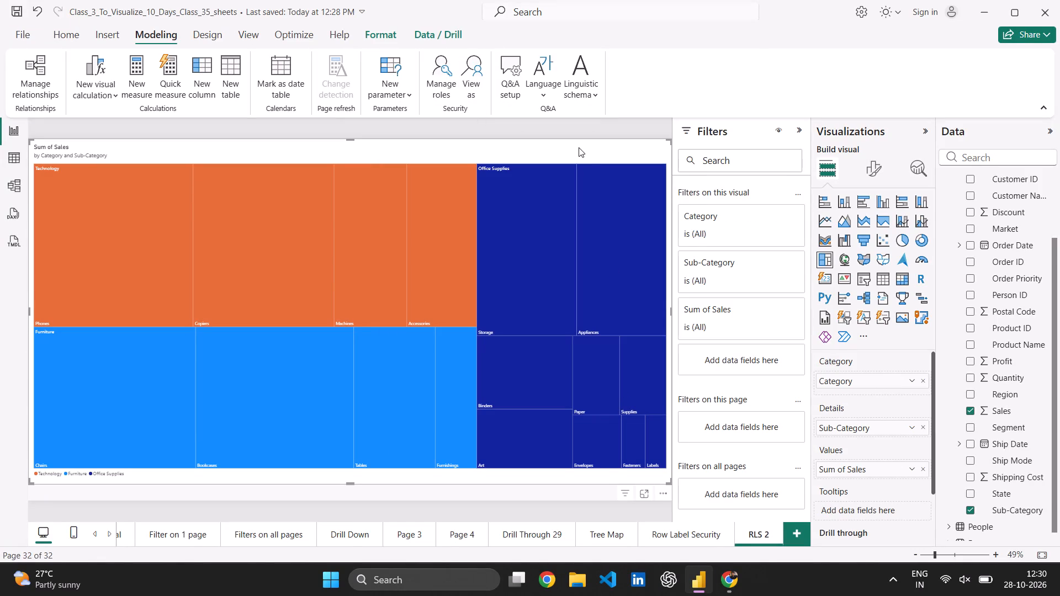
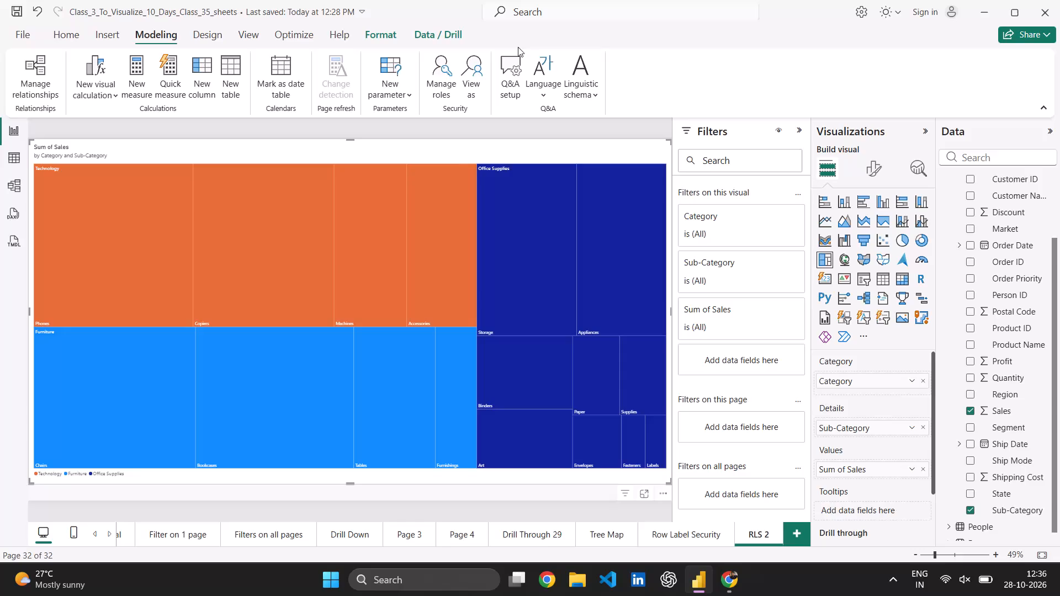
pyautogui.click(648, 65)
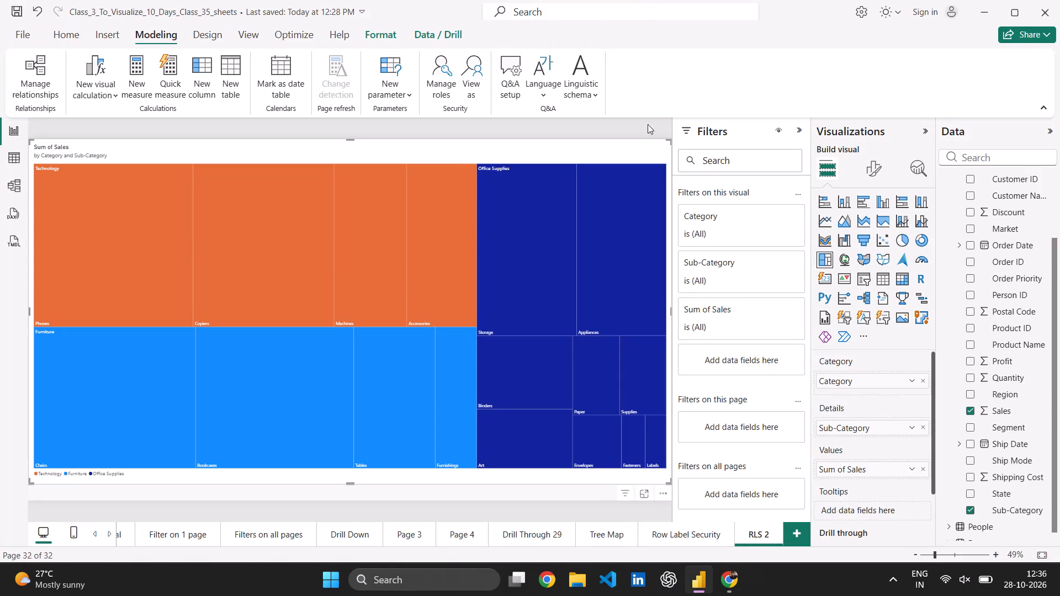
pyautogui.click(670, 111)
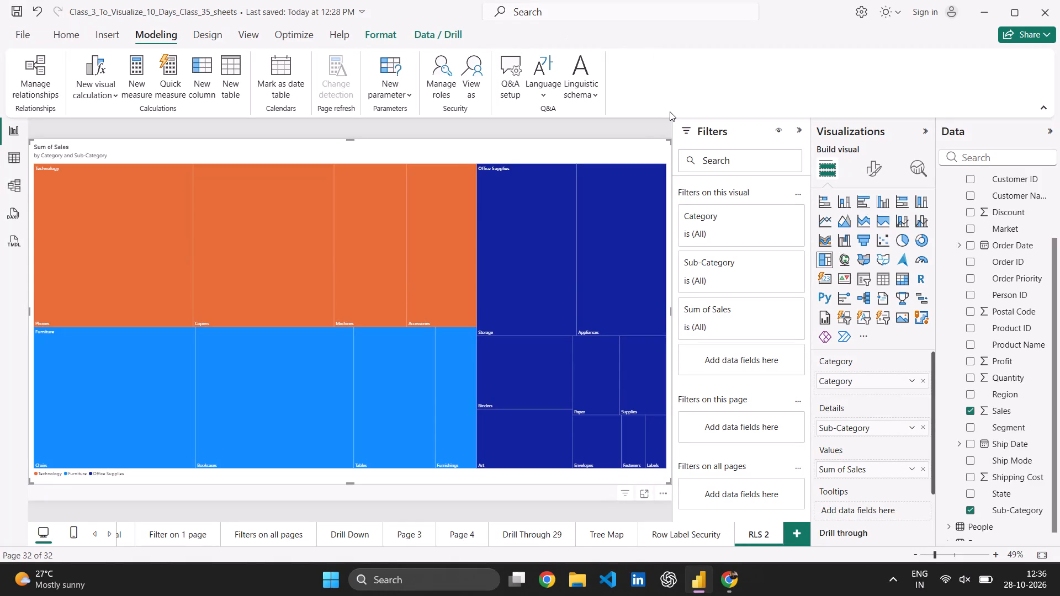
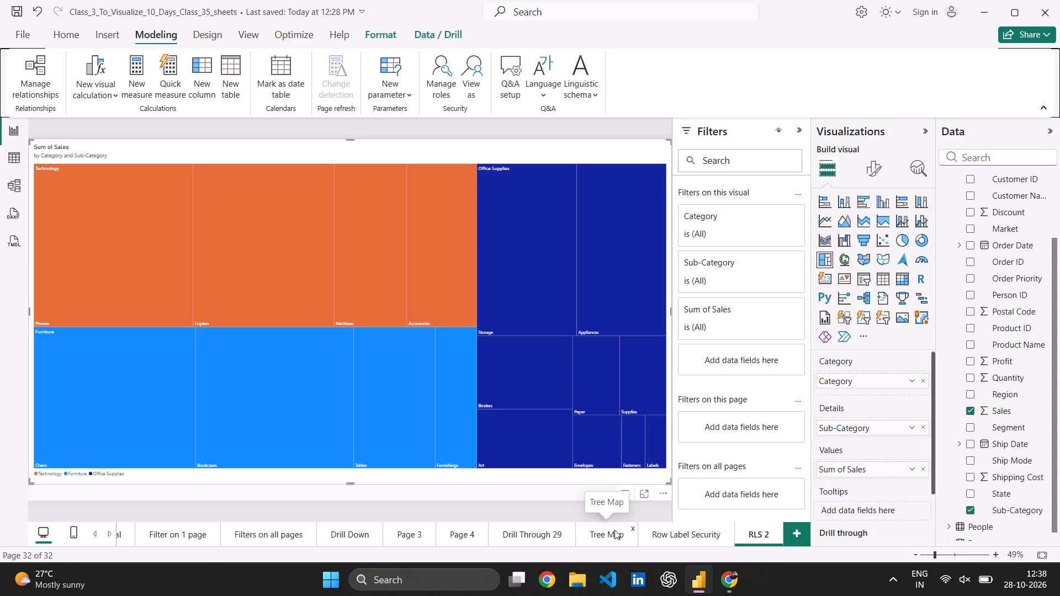
# Rename the Page 3 report page, which holds the Sum of Sales by Country bubble map, as Map.
pyautogui.click(463, 536)
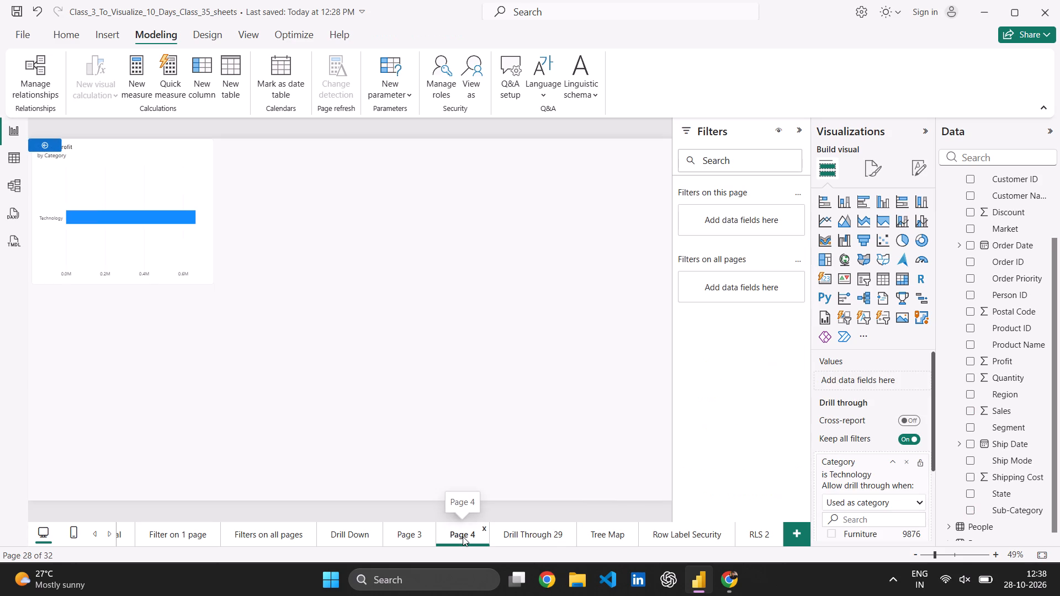
pyautogui.click(408, 536)
pyautogui.tripleClick(408, 536)
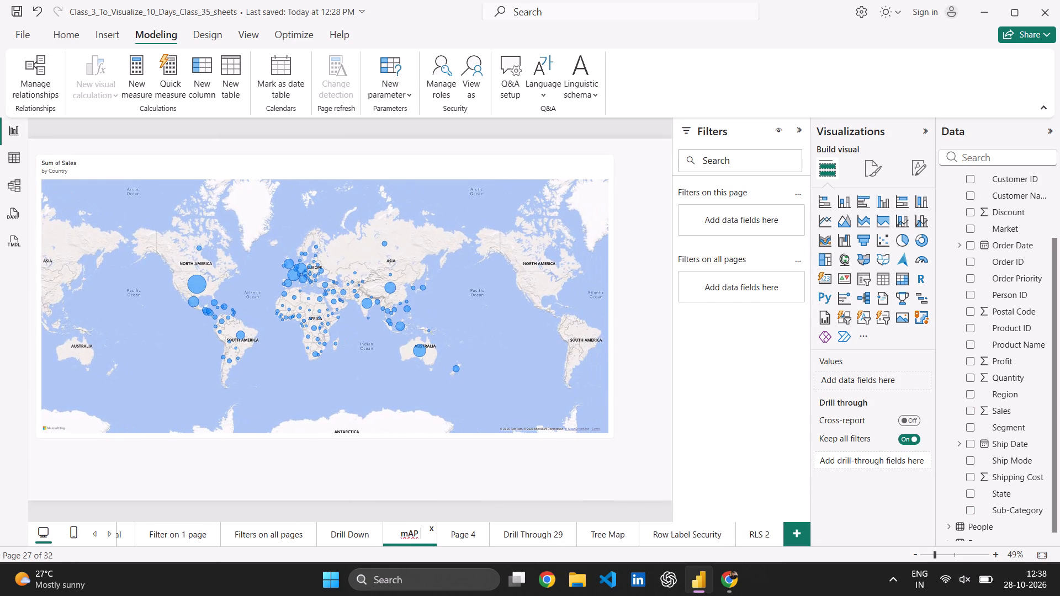
pyautogui.press('BackSpace')
pyautogui.press('BackSpace')
pyautogui.press('BackSpace')
pyautogui.press('BackSpace')
pyautogui.press('BackSpace')
pyautogui.press('BackSpace')
pyautogui.press('Return')
# Add a new report page after RLS 2 and name it Field Map.
pyautogui.click(760, 535)
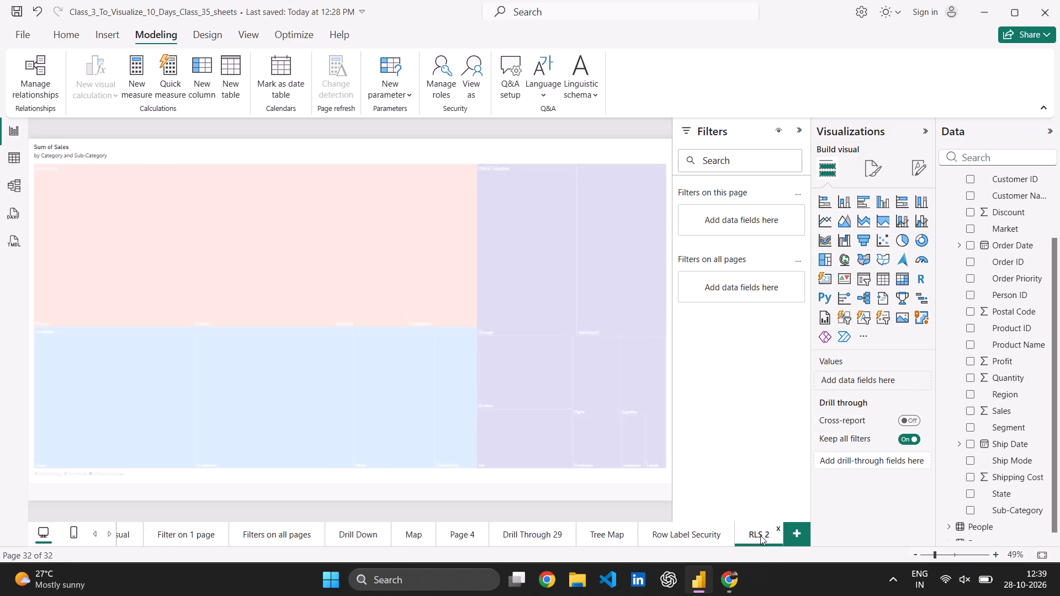
pyautogui.hscroll(-1, 760, 535)
pyautogui.click(790, 533)
pyautogui.doubleClick(763, 536)
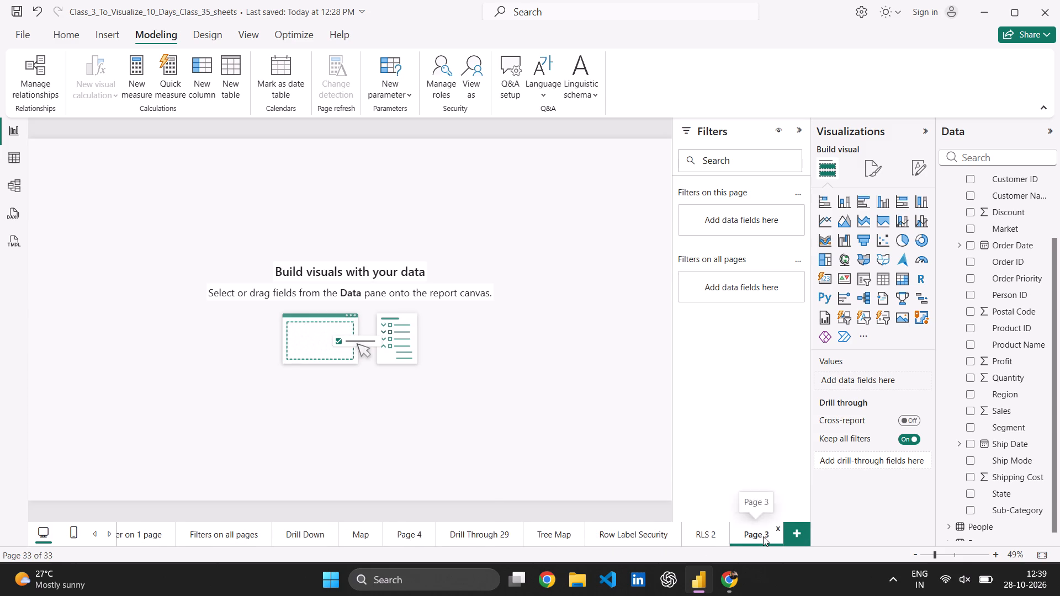
pyautogui.press('BackSpace')
pyautogui.press('BackSpace')
pyautogui.press('BackSpace')
pyautogui.press('BackSpace')
pyautogui.press('BackSpace')
pyautogui.press('BackSpace')
pyautogui.press('BackSpace')
pyautogui.press('BackSpace')
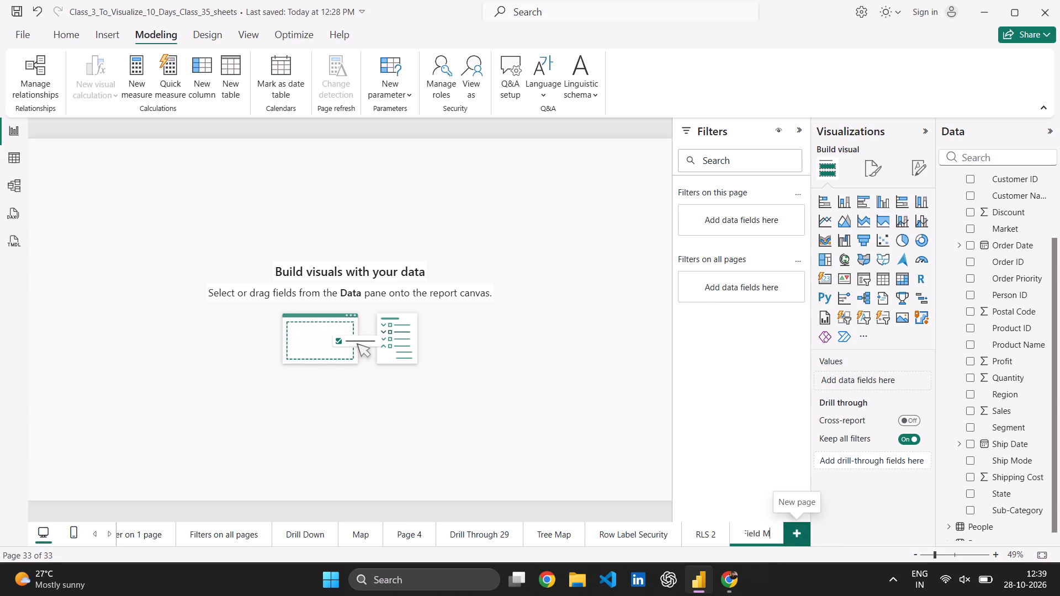
pyautogui.press('Return')
pyautogui.click(454, 384)
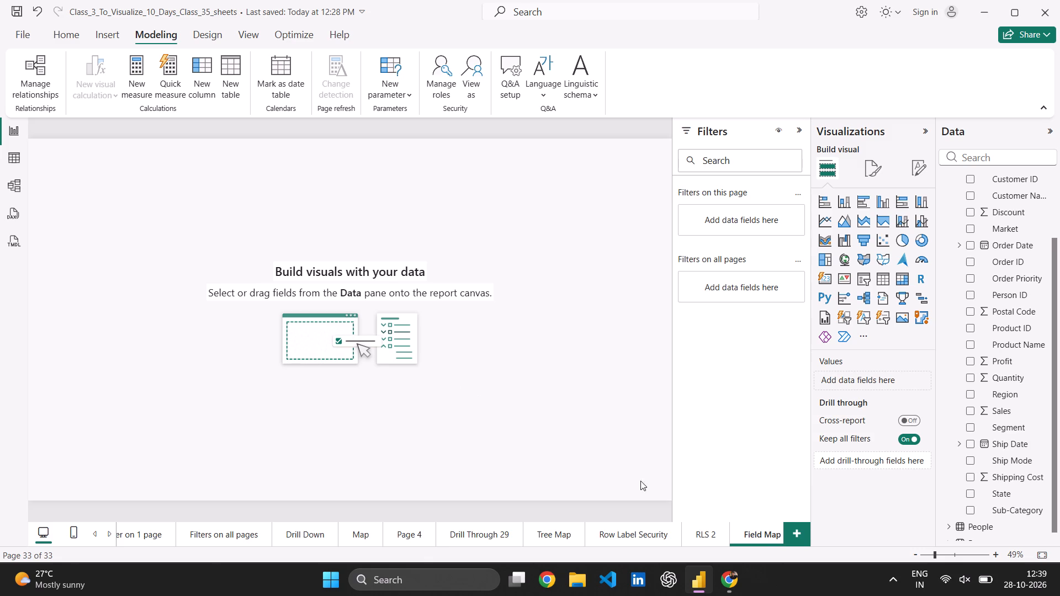
# Review the treemap on the Row Label Security page and return to the Field Map page.
pyautogui.click(640, 534)
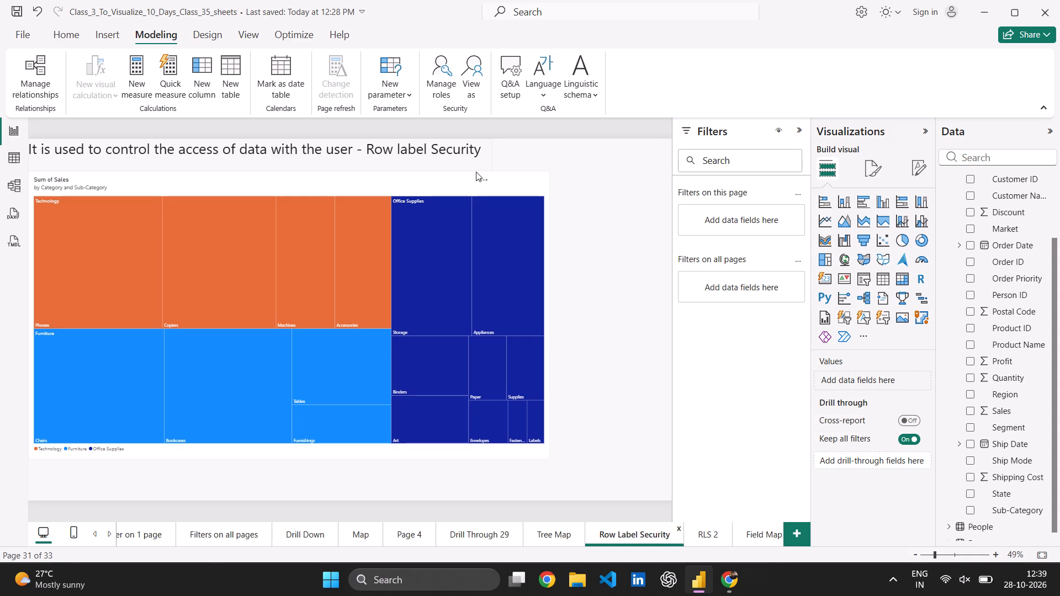
pyautogui.click(759, 540)
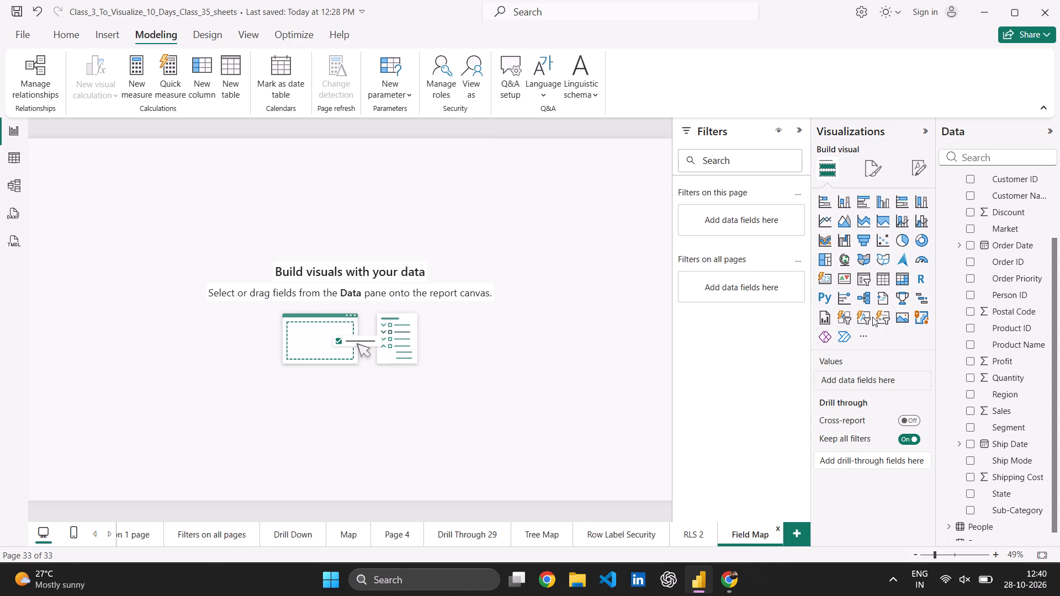
# Insert an empty filled map visual on the Field Map page and enlarge it to over half the page width.
pyautogui.click(862, 257)
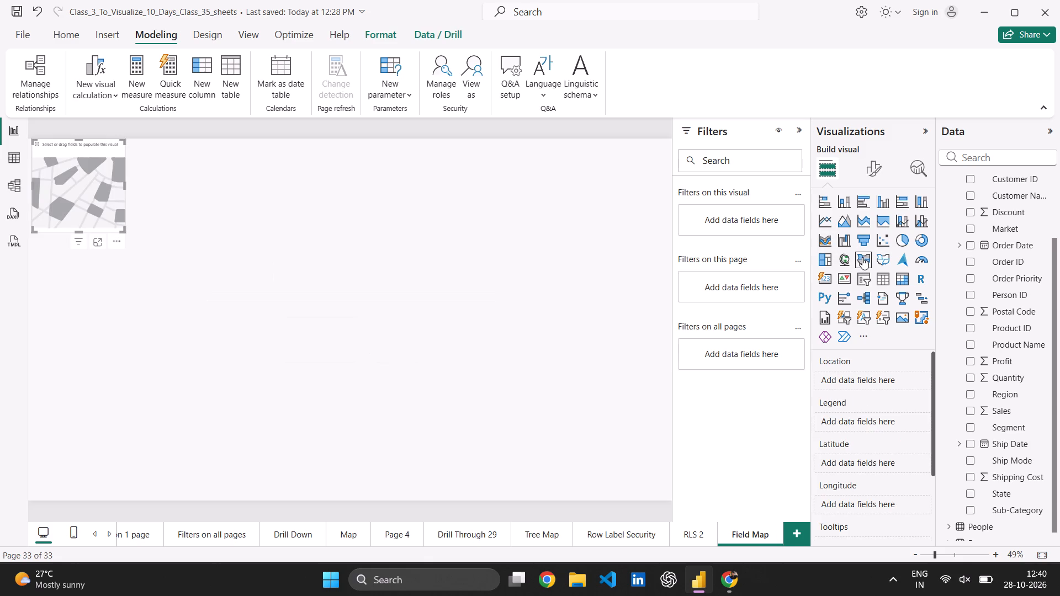
pyautogui.moveTo(125, 230); pyautogui.dragTo(361, 332)
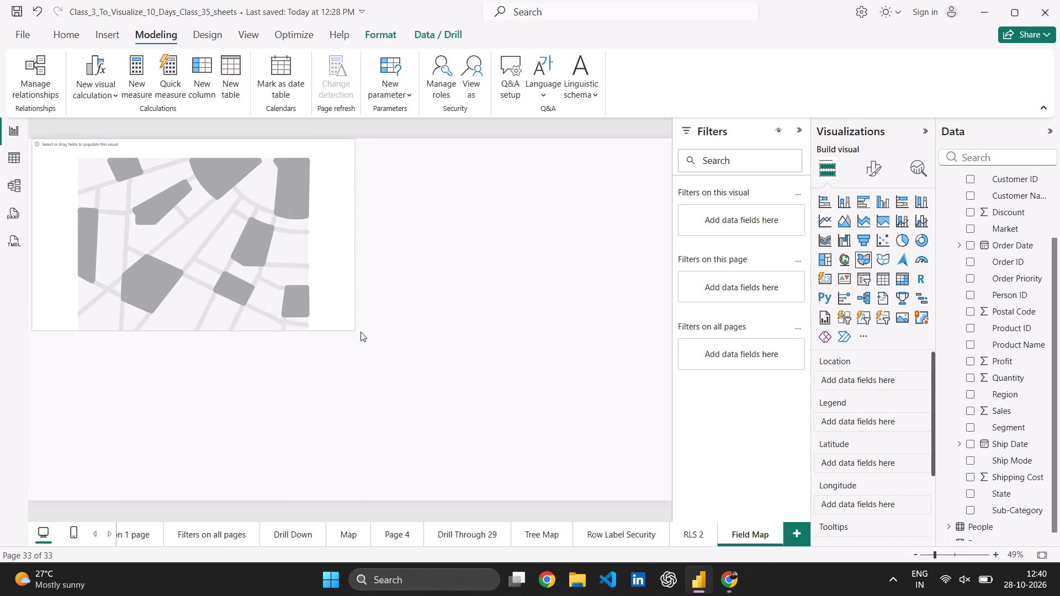
pyautogui.moveTo(361, 332); pyautogui.dragTo(399, 439)
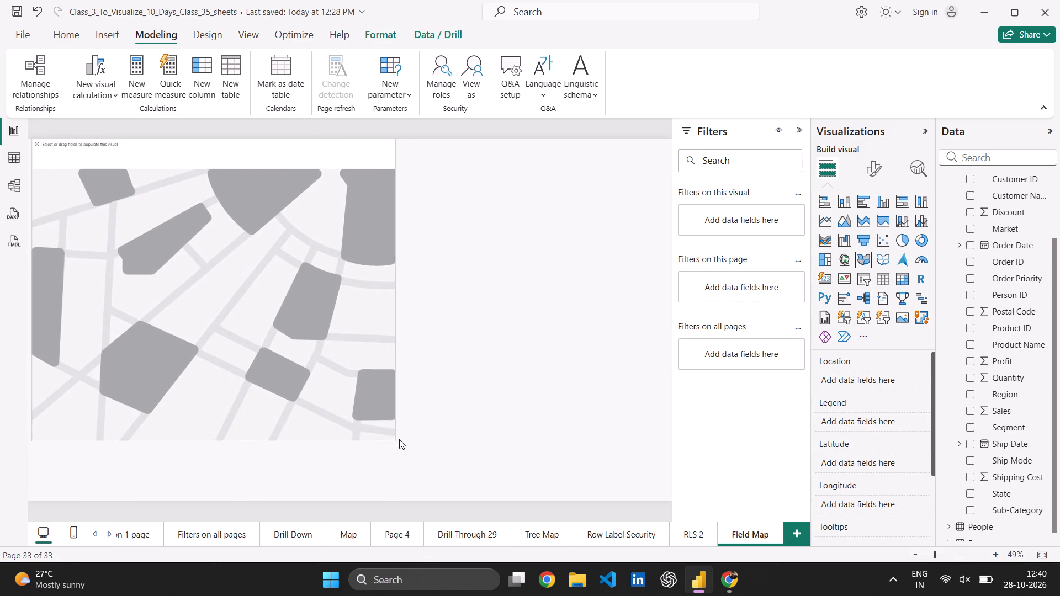
pyautogui.moveTo(399, 439); pyautogui.dragTo(398, 439)
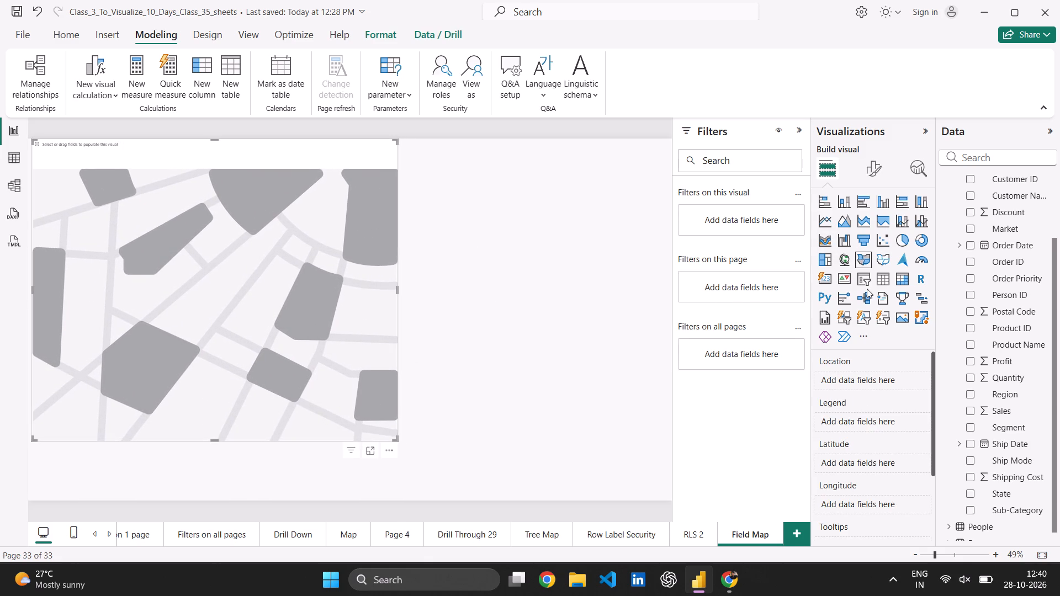
# Add the Orders table's Country as the filled map's location and include Sales as its value.
pyautogui.scroll(3, 1022, 329)
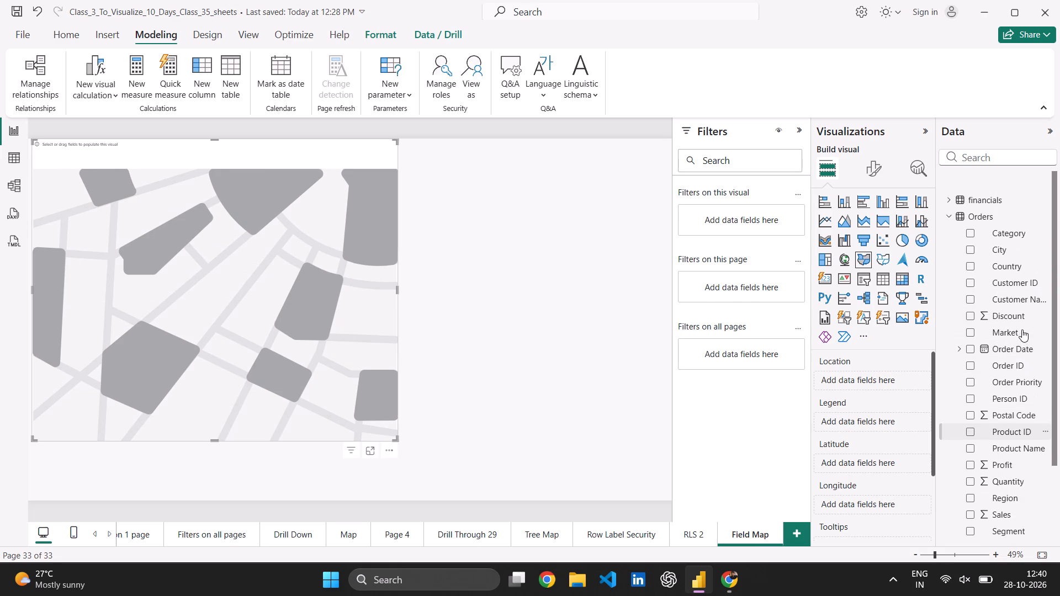
pyautogui.click(972, 247)
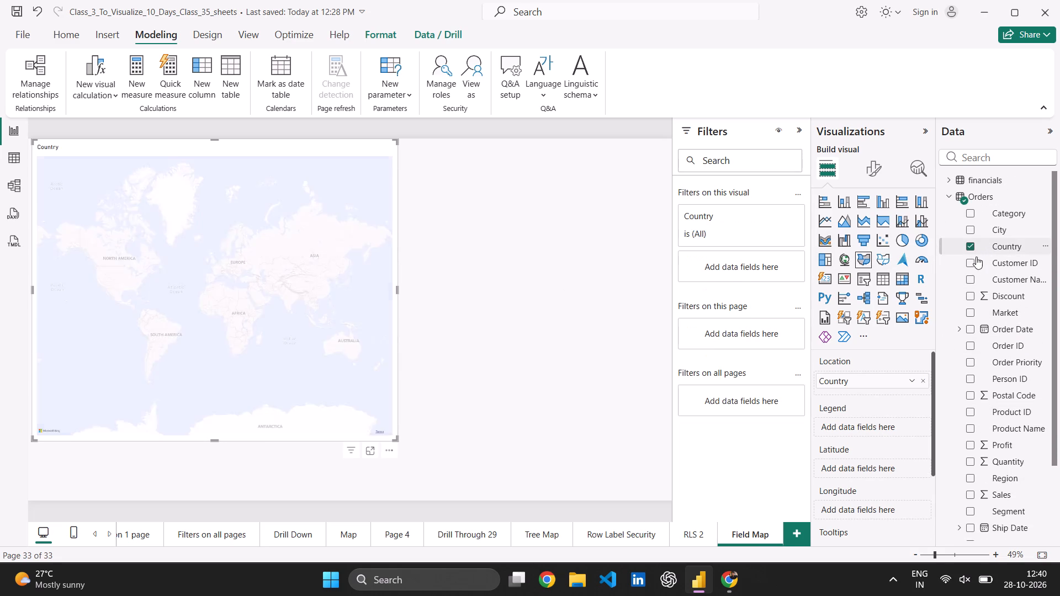
pyautogui.scroll(-2, 1016, 343)
pyautogui.click(966, 398)
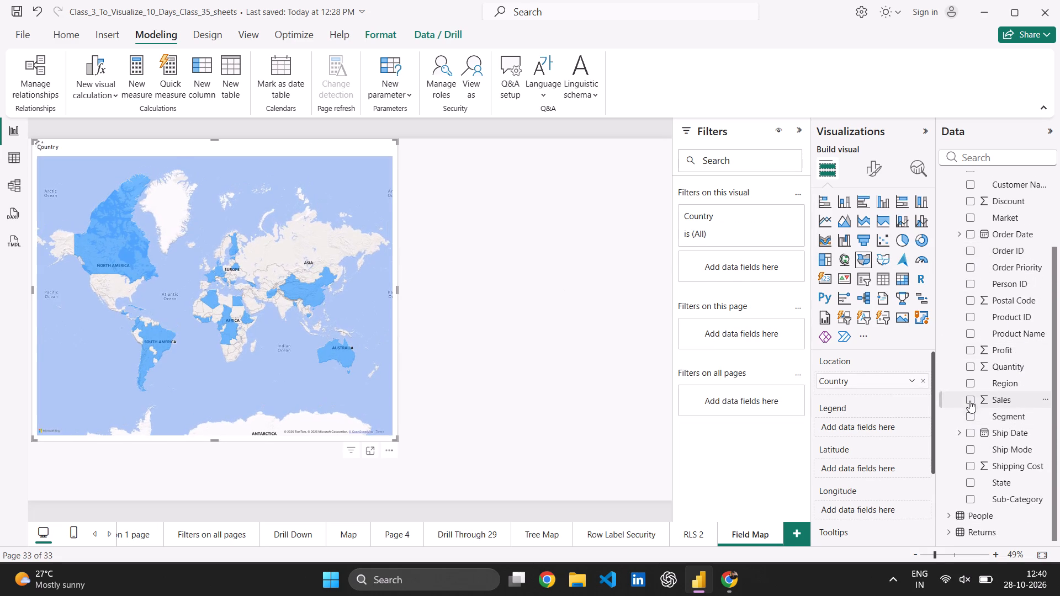
pyautogui.click(972, 401)
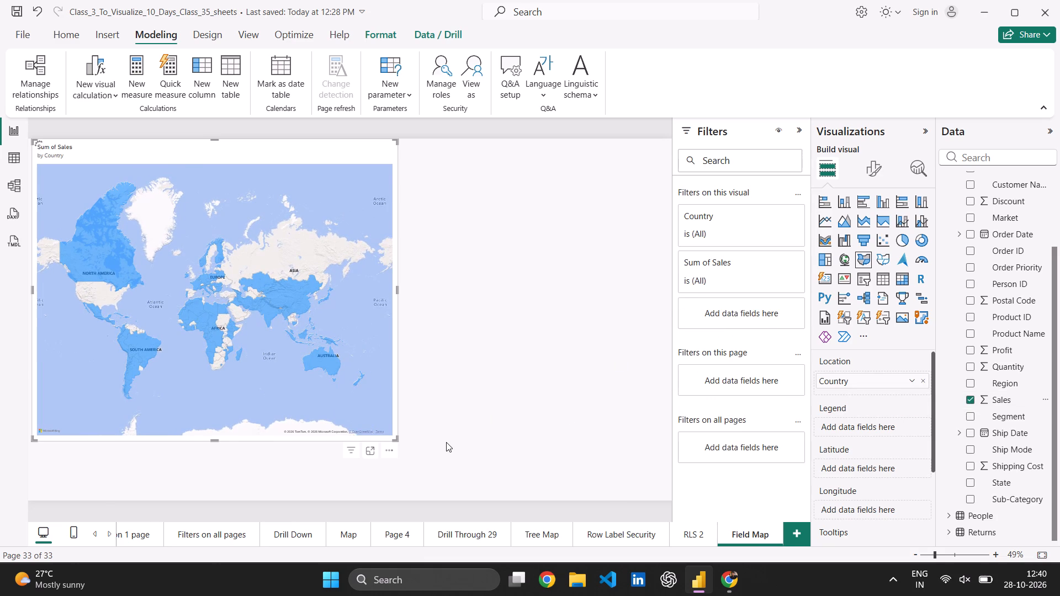
# Compare the filled map with the bubble map on the Map page and return to the Field Map page.
pyautogui.click(533, 534)
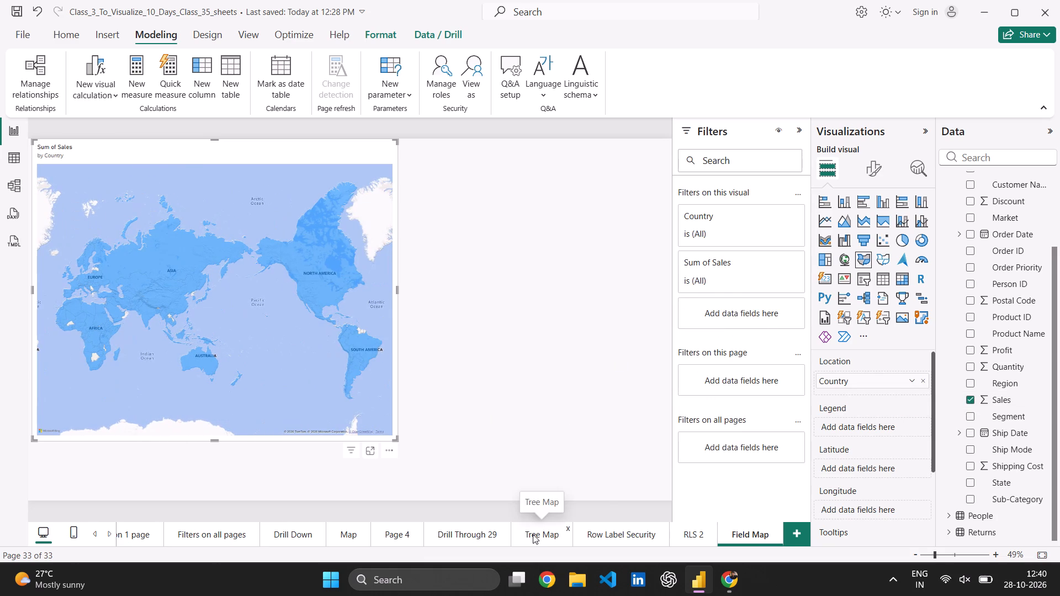
pyautogui.click(348, 533)
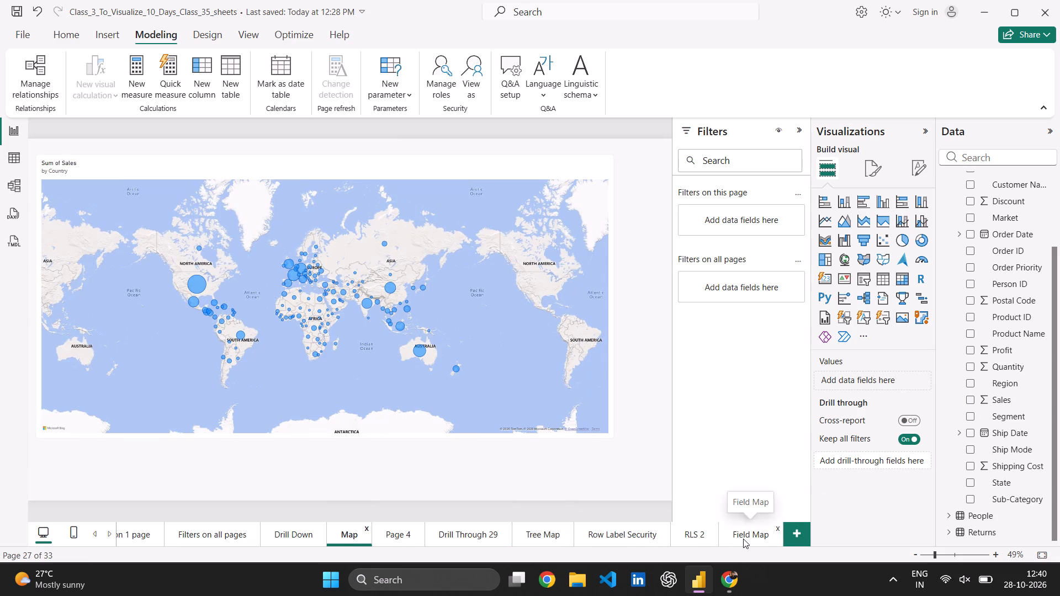
pyautogui.click(743, 539)
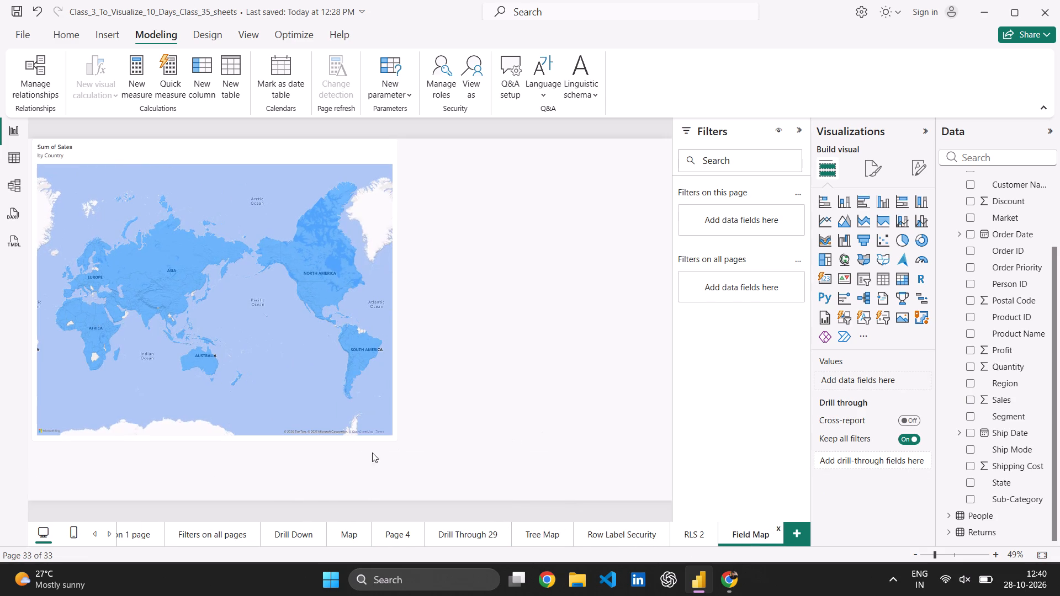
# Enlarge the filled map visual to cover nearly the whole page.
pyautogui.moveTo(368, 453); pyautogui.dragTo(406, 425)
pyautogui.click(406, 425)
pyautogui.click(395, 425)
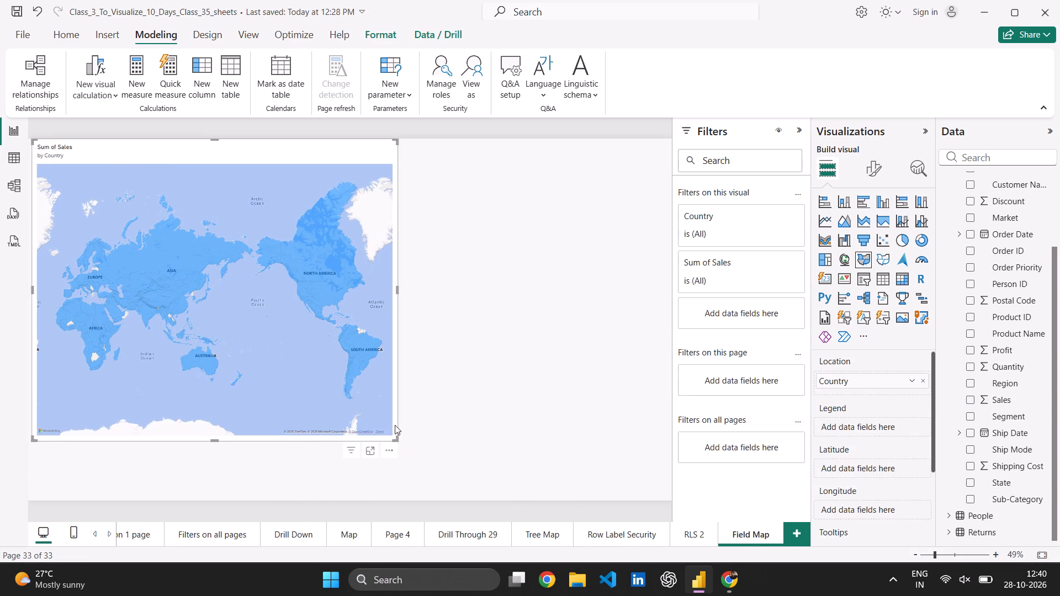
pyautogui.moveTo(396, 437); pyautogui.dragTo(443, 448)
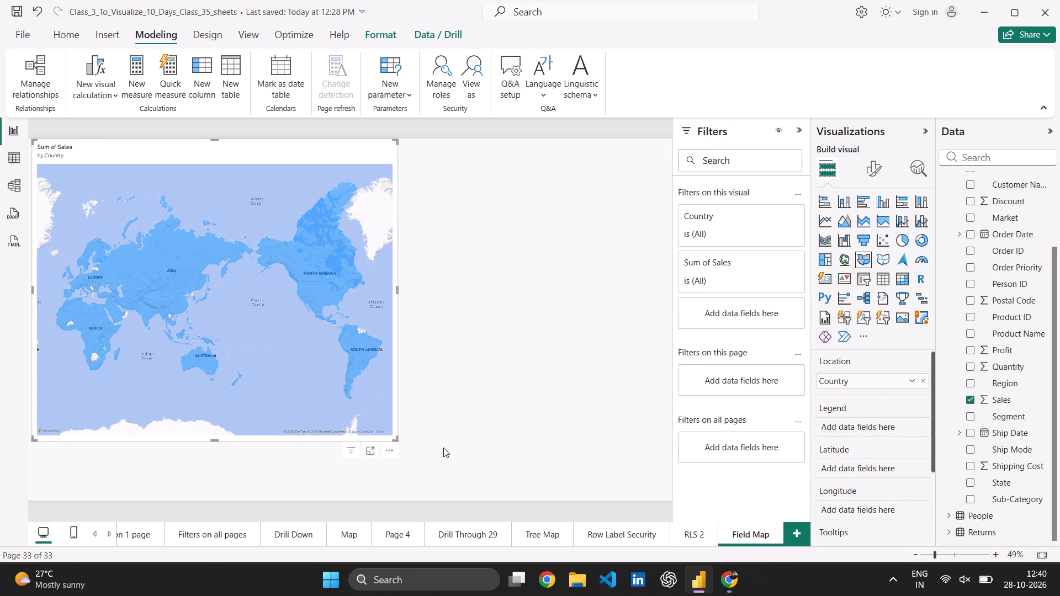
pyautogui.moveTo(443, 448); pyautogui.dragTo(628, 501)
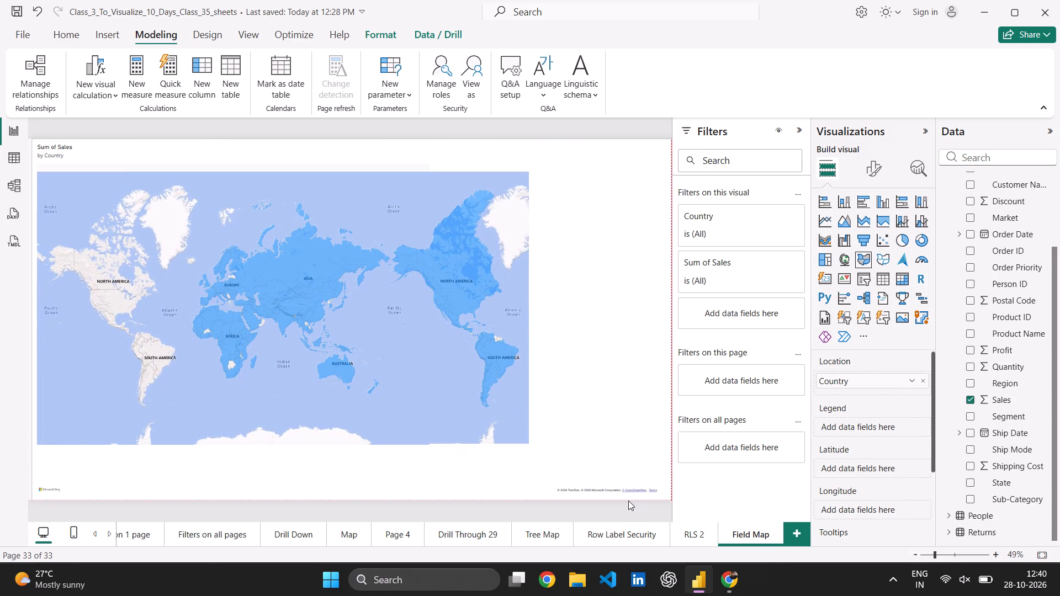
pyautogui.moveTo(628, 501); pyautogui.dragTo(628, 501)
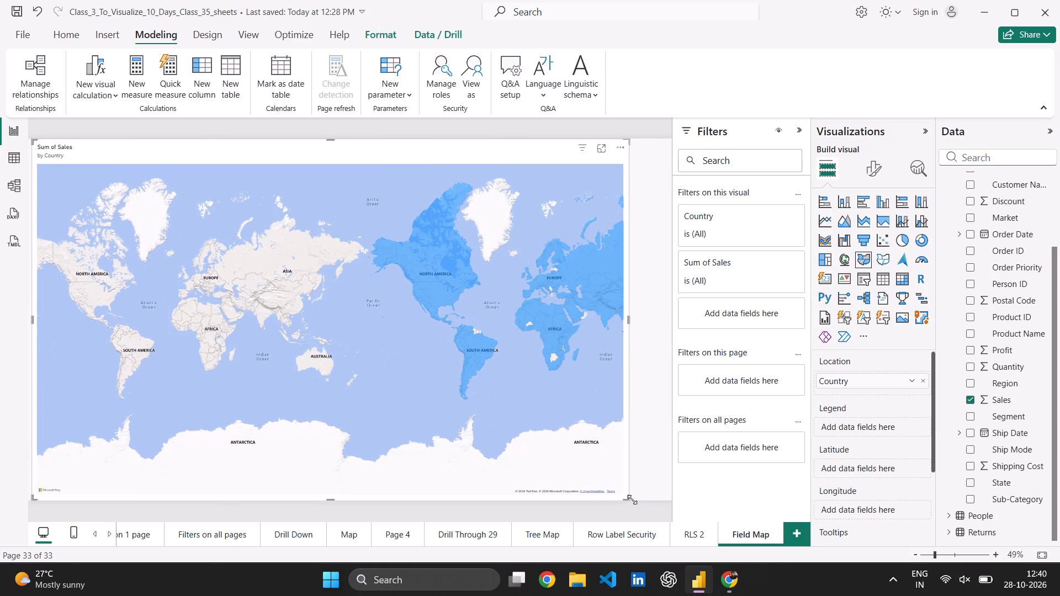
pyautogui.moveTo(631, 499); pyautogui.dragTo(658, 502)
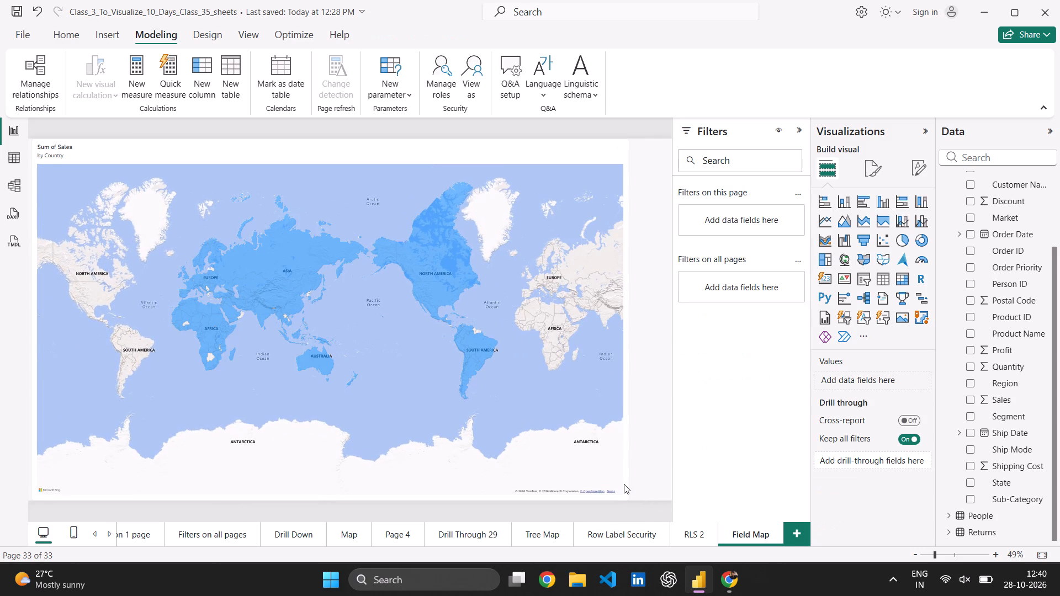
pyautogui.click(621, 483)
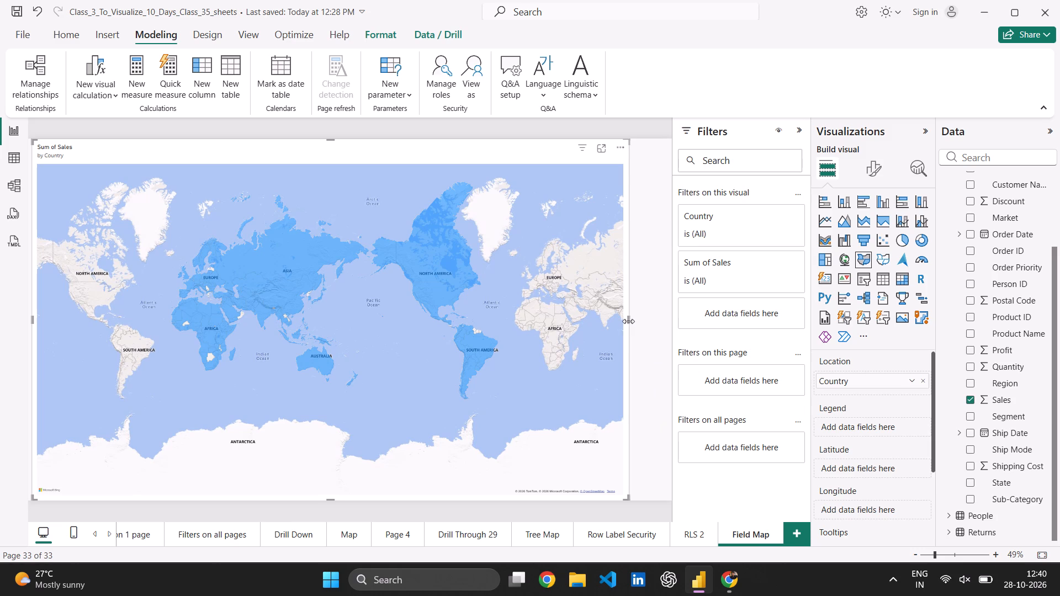
# Resize the filled map visual to just over half the page width and about four-fifths of the page height.
pyautogui.moveTo(628, 323); pyautogui.dragTo(666, 317)
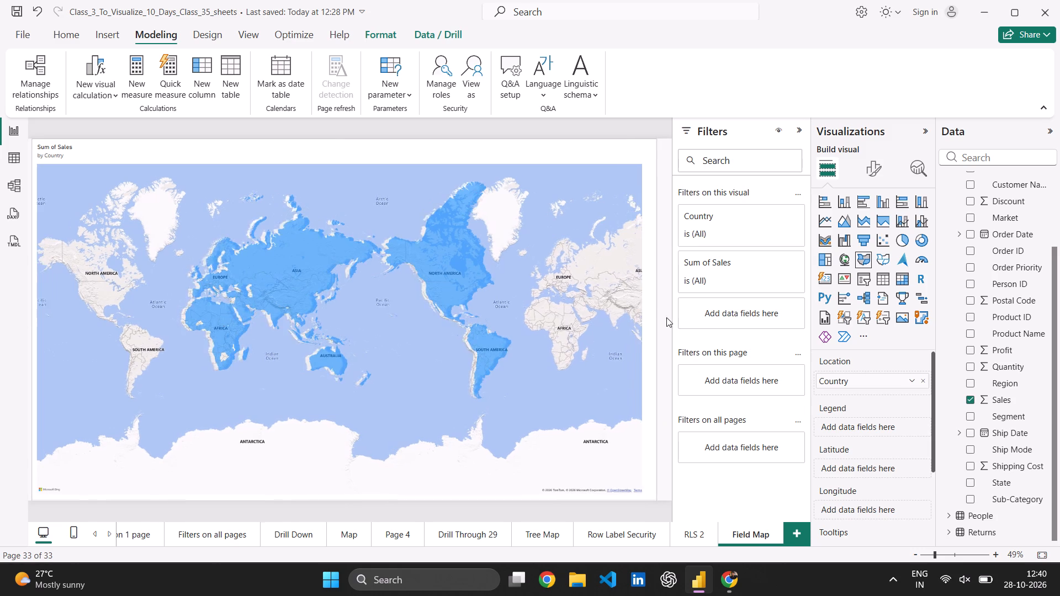
pyautogui.moveTo(666, 317); pyautogui.dragTo(717, 324)
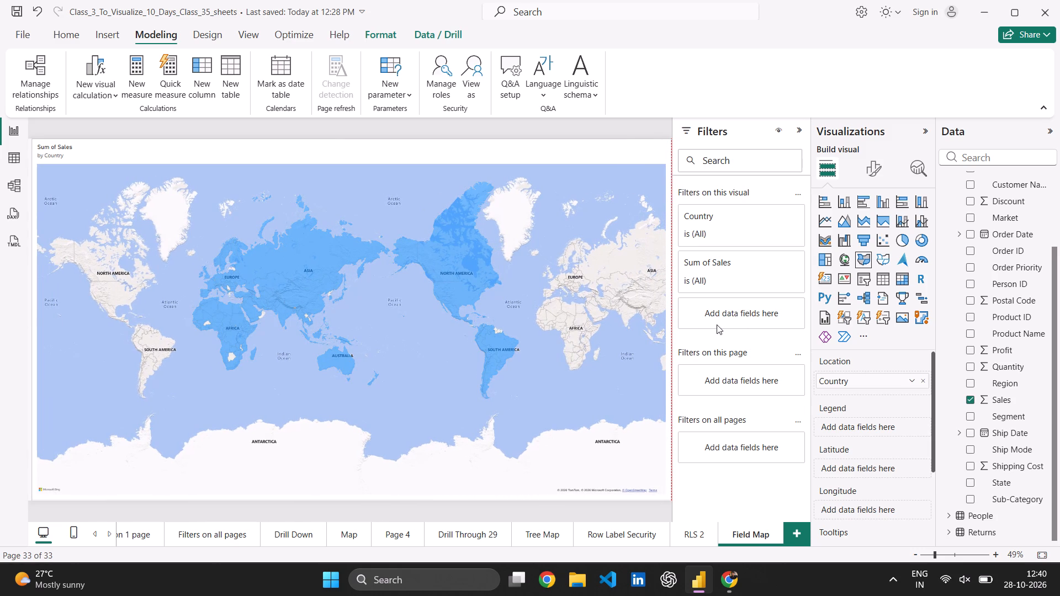
pyautogui.moveTo(717, 324); pyautogui.dragTo(728, 310)
pyautogui.moveTo(728, 310); pyautogui.dragTo(522, 295)
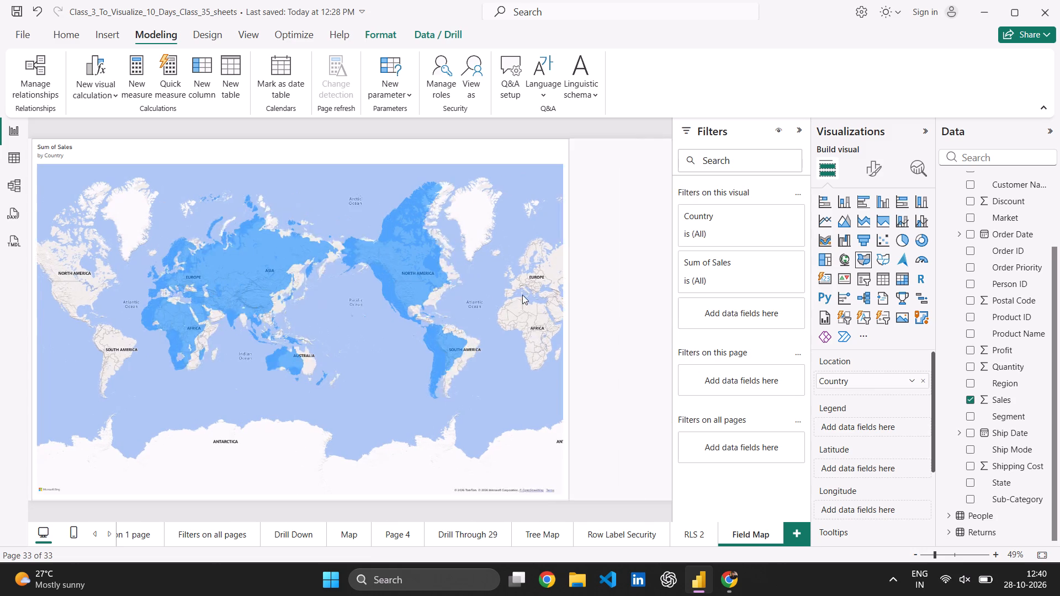
pyautogui.moveTo(522, 295); pyautogui.dragTo(372, 301)
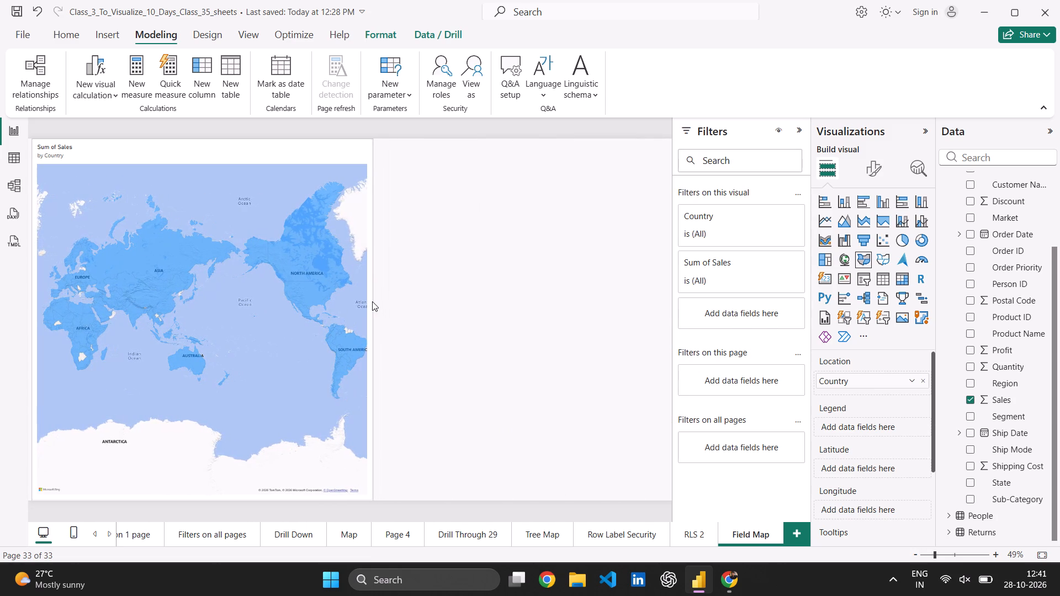
pyautogui.moveTo(372, 301); pyautogui.dragTo(365, 305)
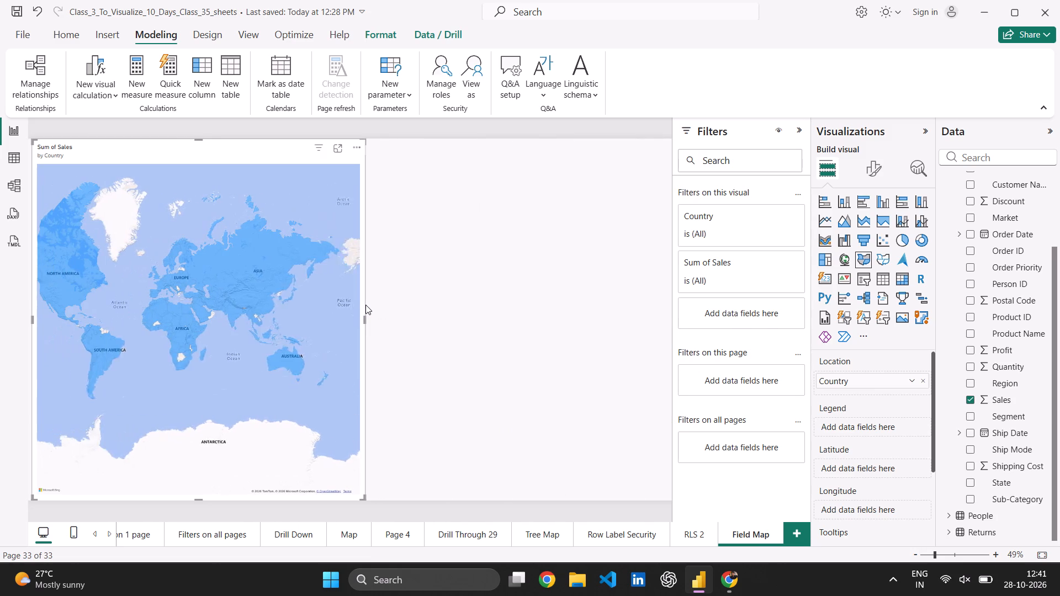
pyautogui.moveTo(364, 317); pyautogui.dragTo(367, 317)
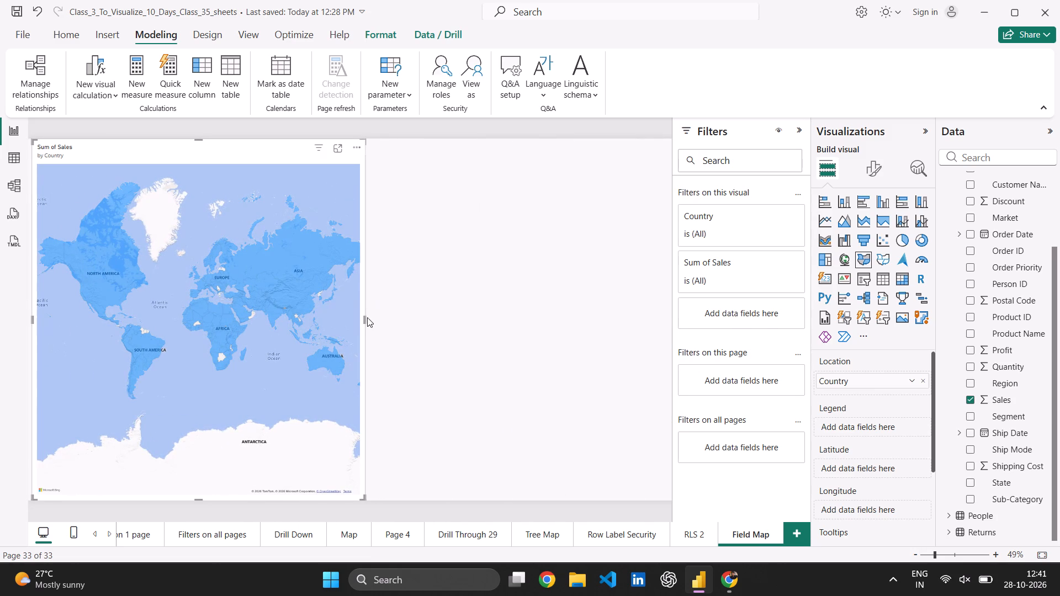
pyautogui.moveTo(367, 317); pyautogui.dragTo(384, 316)
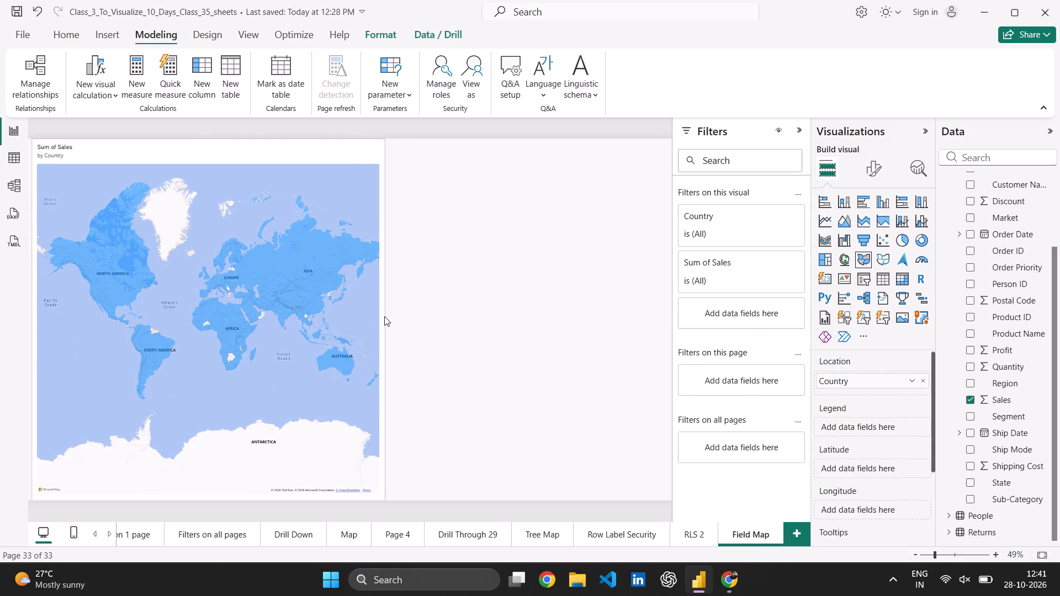
pyautogui.moveTo(384, 316); pyautogui.dragTo(327, 317)
pyautogui.moveTo(327, 317); pyautogui.dragTo(349, 319)
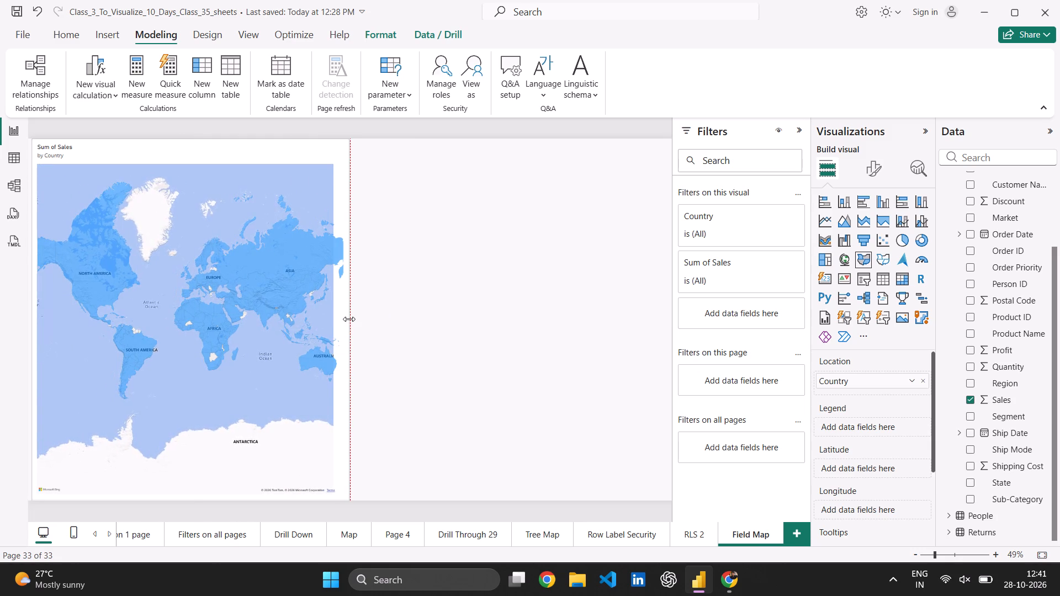
pyautogui.click(349, 319)
pyautogui.moveTo(349, 319); pyautogui.dragTo(382, 320)
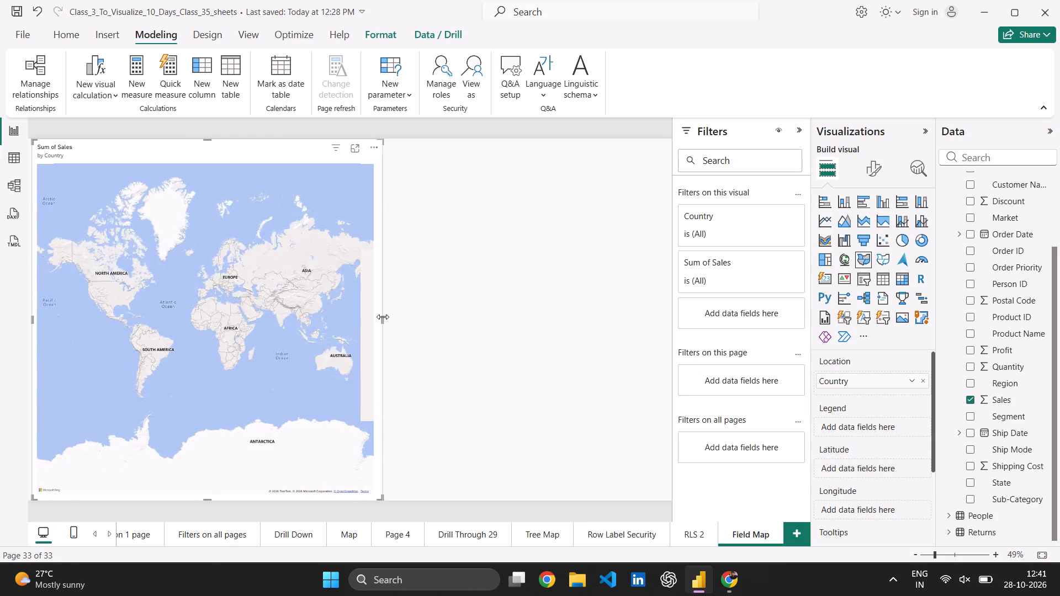
pyautogui.moveTo(208, 497); pyautogui.dragTo(237, 422)
pyautogui.click(442, 320)
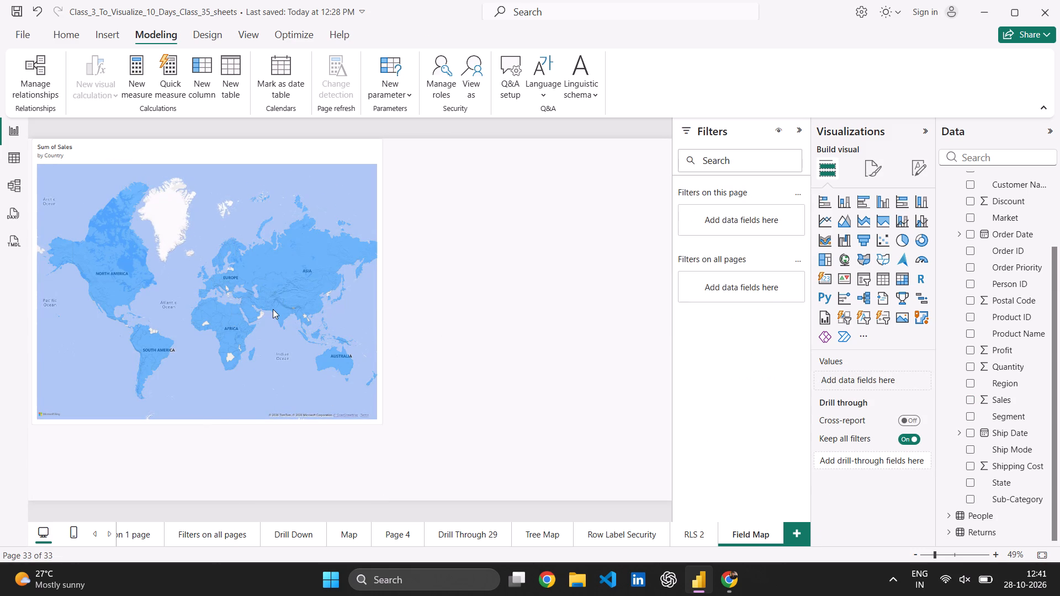
# Zoom in on the filled map and inspect the Sum of Sales for individual countries.
pyautogui.hscroll(-2, 322, 277)
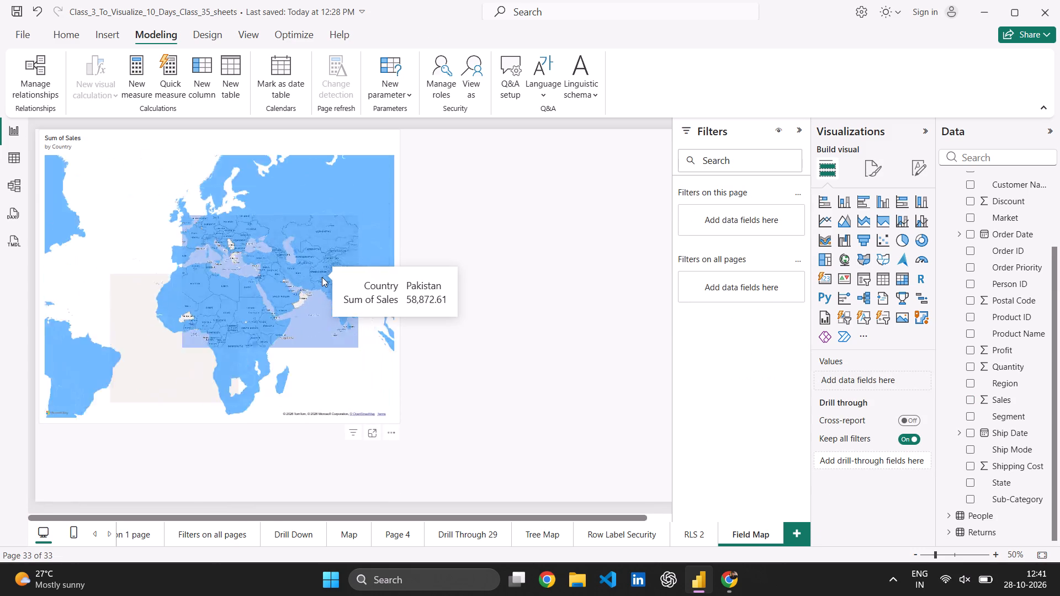
pyautogui.scroll(1, 330, 283)
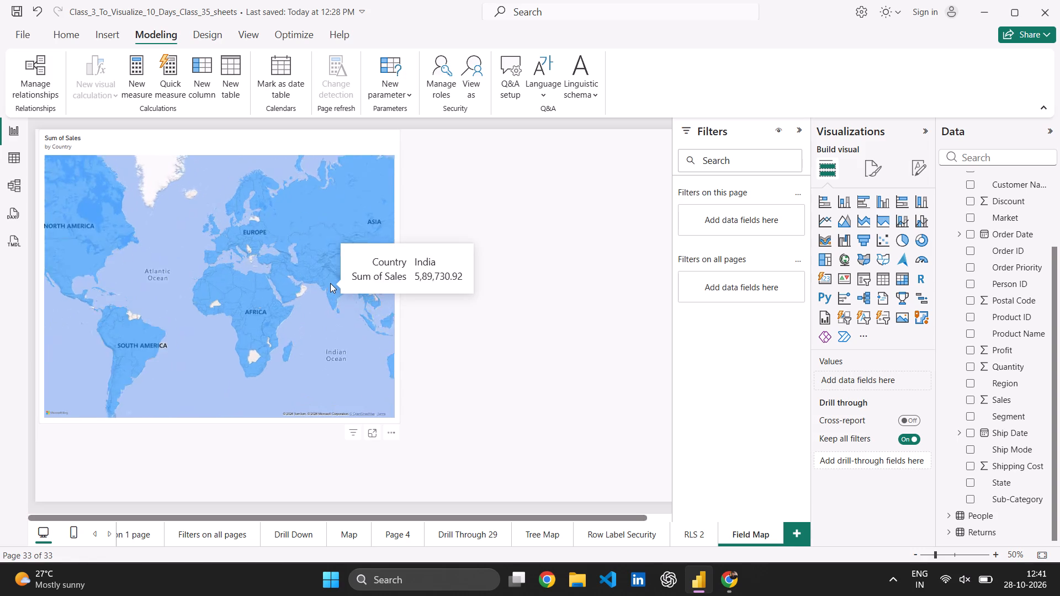
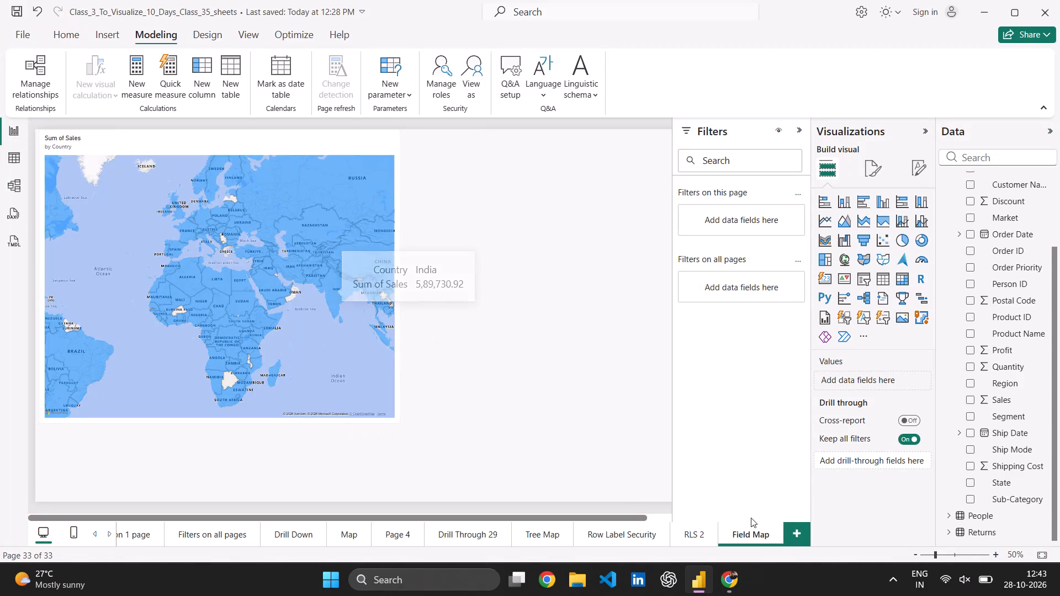
# Add a new report page with a line and stacked column chart covering about two-thirds of the page's width and height.
pyautogui.click(793, 531)
pyautogui.click(534, 373)
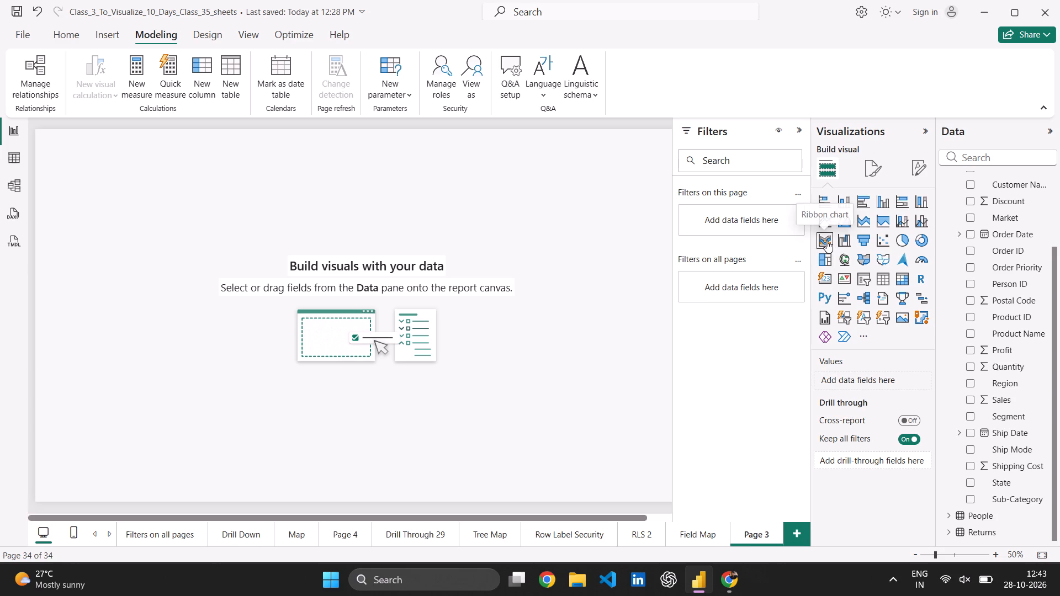
pyautogui.click(894, 219)
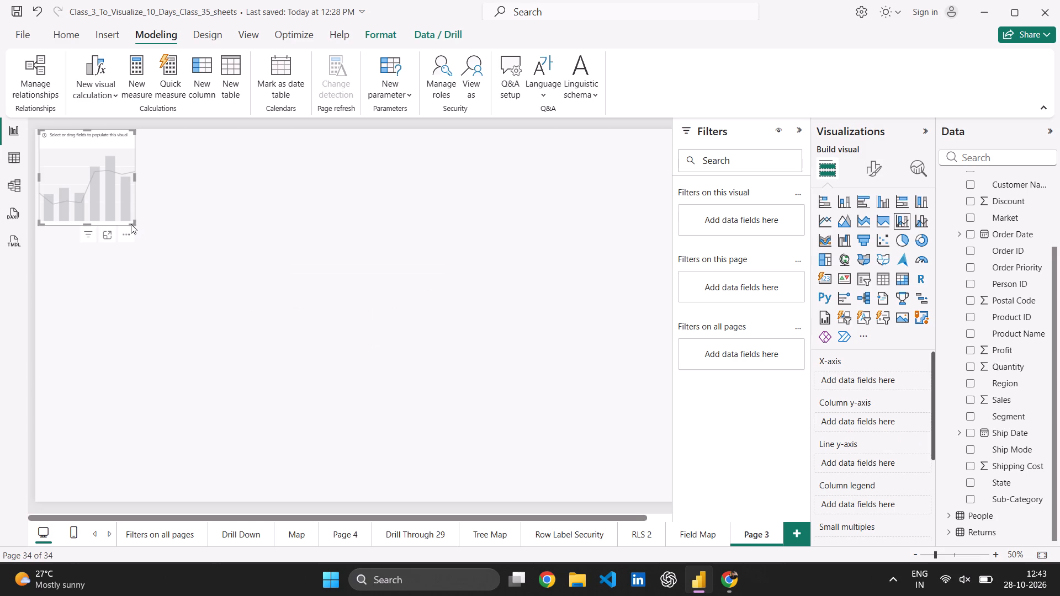
pyautogui.moveTo(132, 222); pyautogui.dragTo(366, 367)
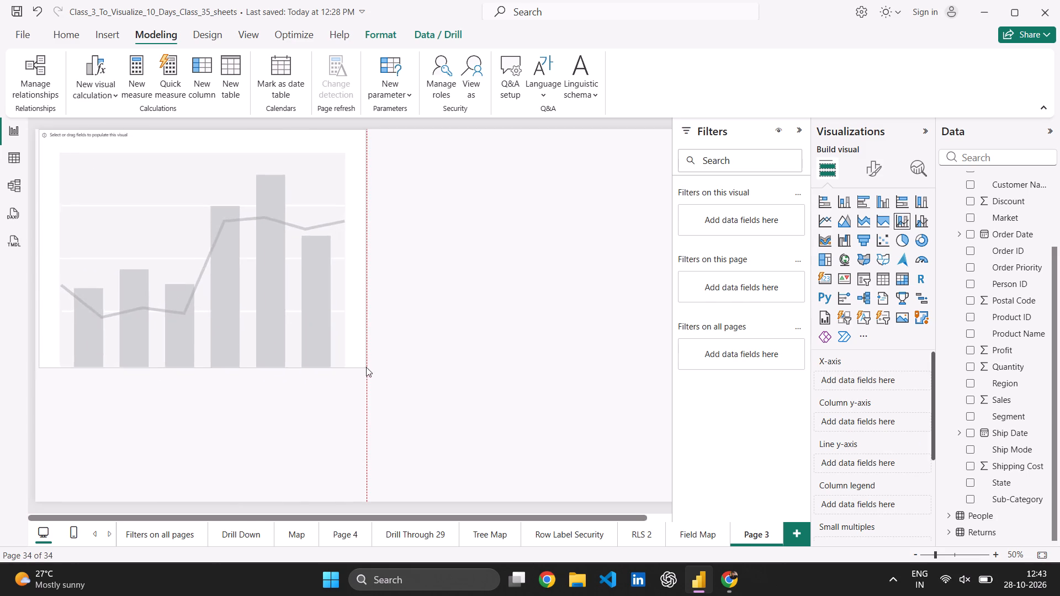
pyautogui.moveTo(366, 367); pyautogui.dragTo(361, 377)
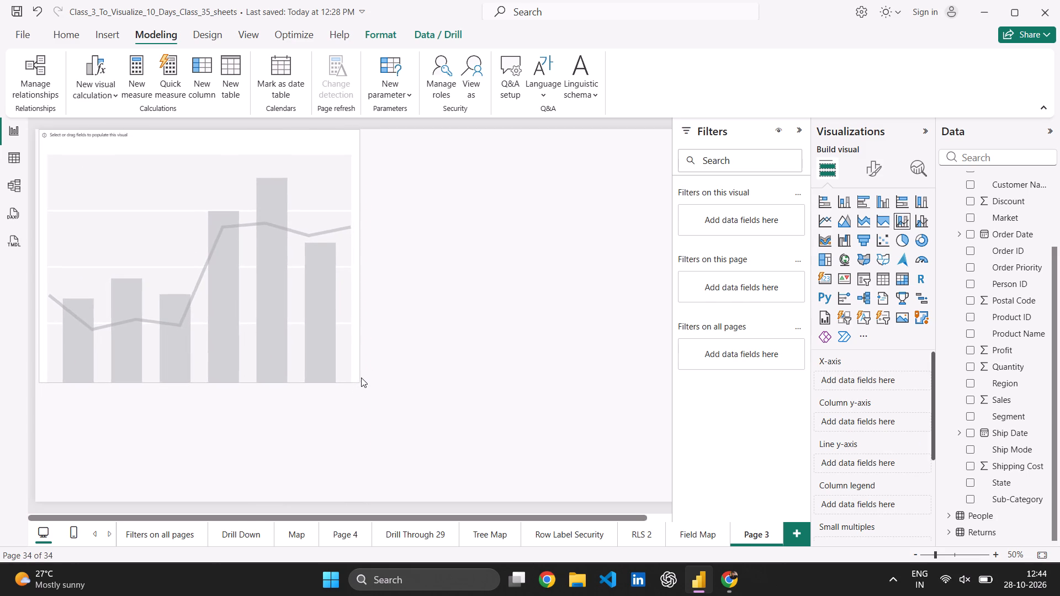
pyautogui.moveTo(361, 377); pyautogui.dragTo(479, 382)
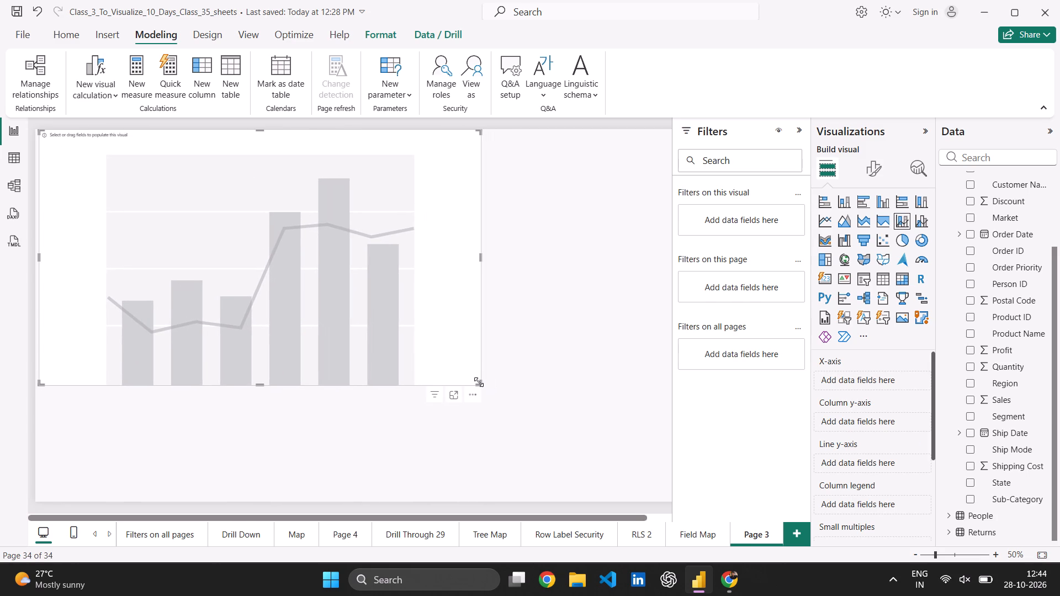
# Plot Sales on the chart's column y-axis by the Year level of Order Date on the x-axis.
pyautogui.scroll(-1, 1013, 366)
pyautogui.scroll(1, 1006, 353)
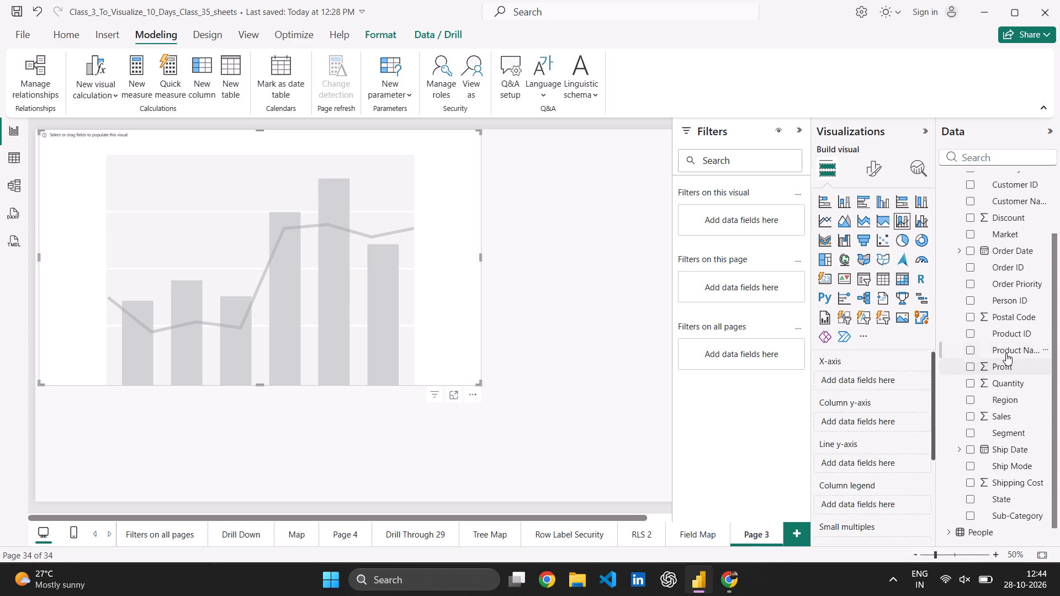
pyautogui.click(960, 248)
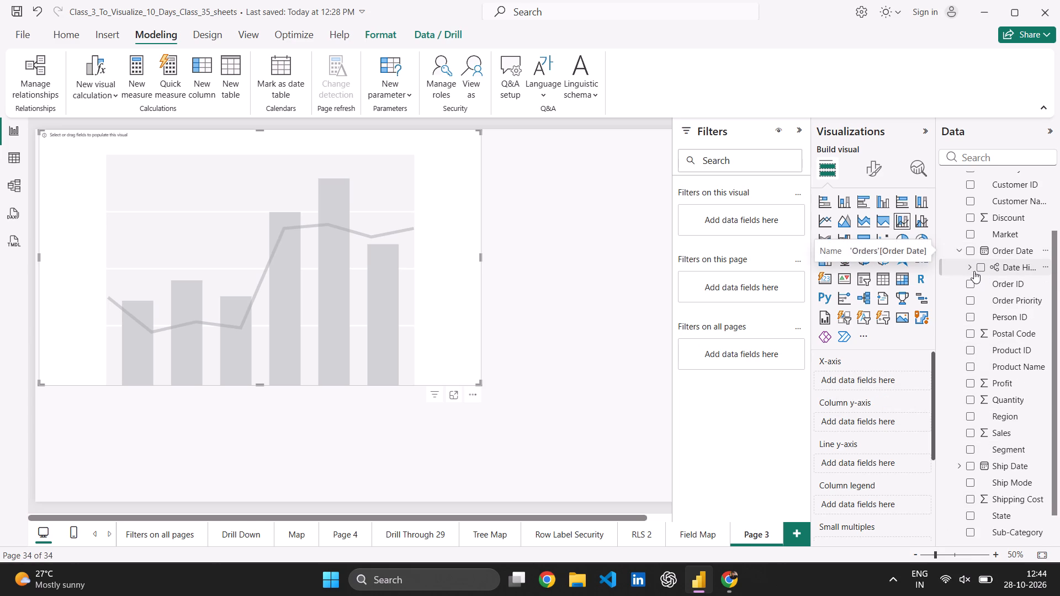
pyautogui.click(972, 270)
pyautogui.click(993, 284)
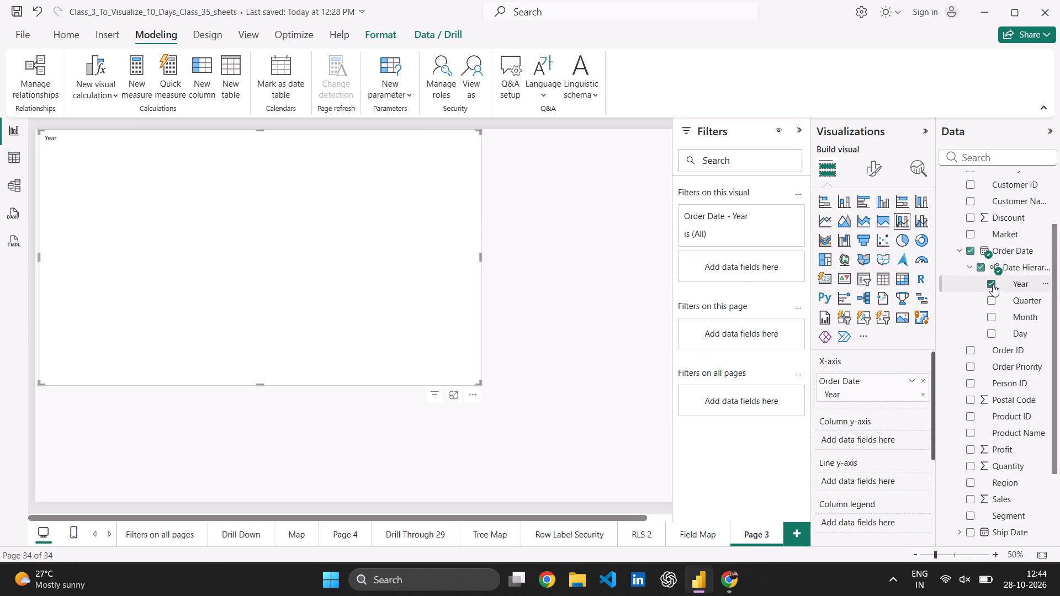
pyautogui.scroll(-2, 997, 387)
pyautogui.click(970, 396)
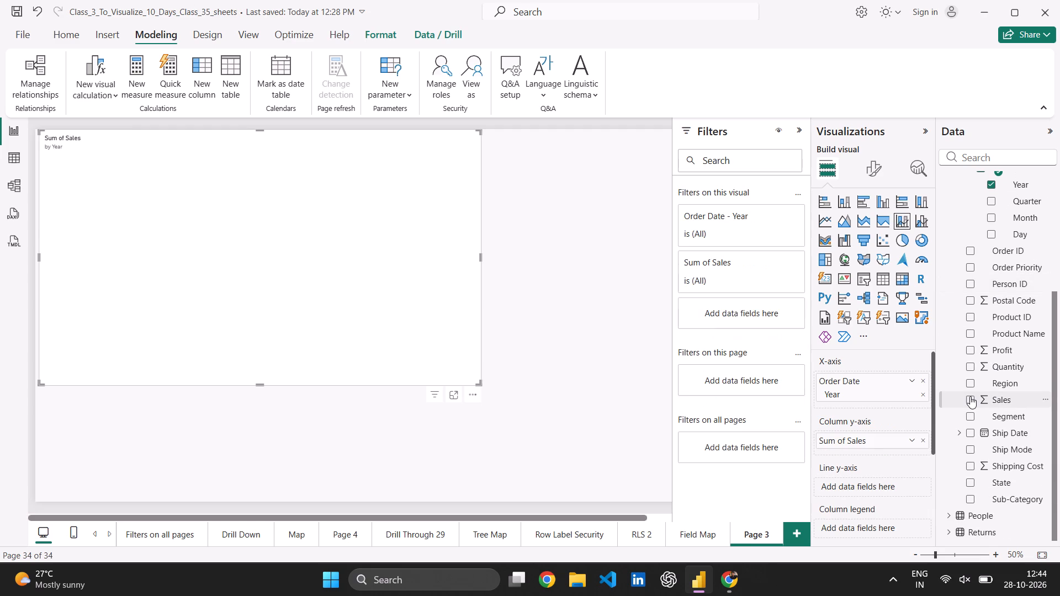
# Add Profit from the Orders table as a second column value in the chart.
pyautogui.scroll(1, 1001, 415)
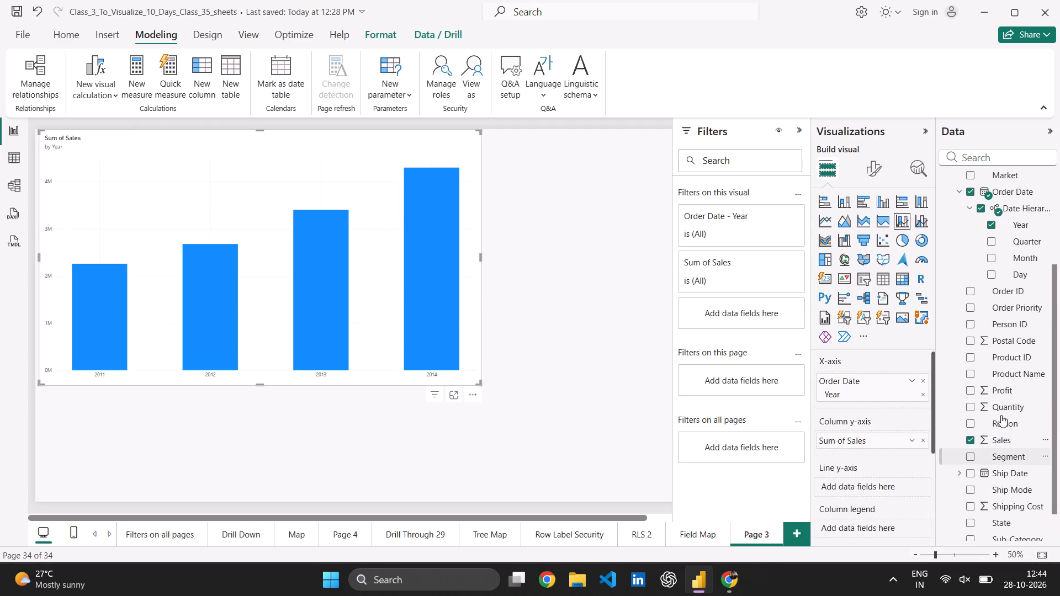
pyautogui.scroll(1, 1001, 415)
pyautogui.scroll(3, 1004, 348)
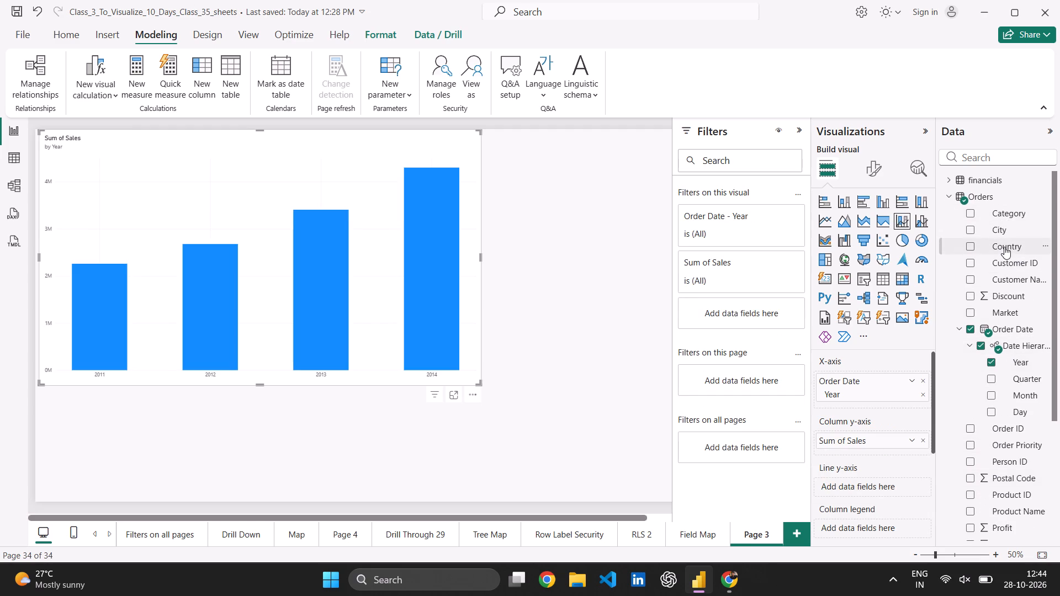
pyautogui.scroll(-1, 1009, 412)
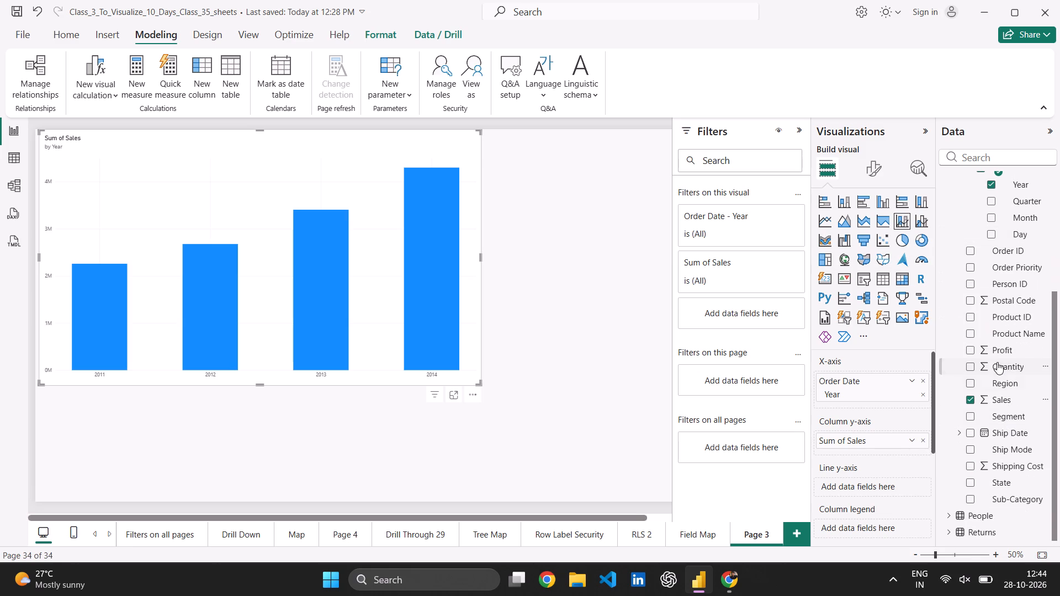
pyautogui.click(971, 350)
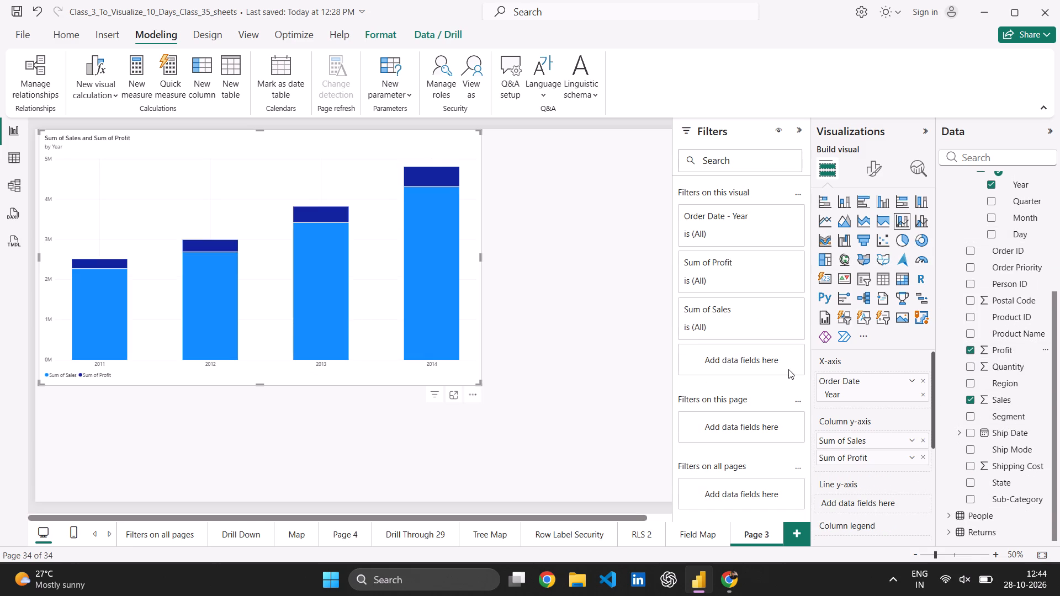
# Examine the Sum of Profit field's aggregation and Show value as options, its filter conditions and the chart's other field wells.
pyautogui.scroll(1, 782, 368)
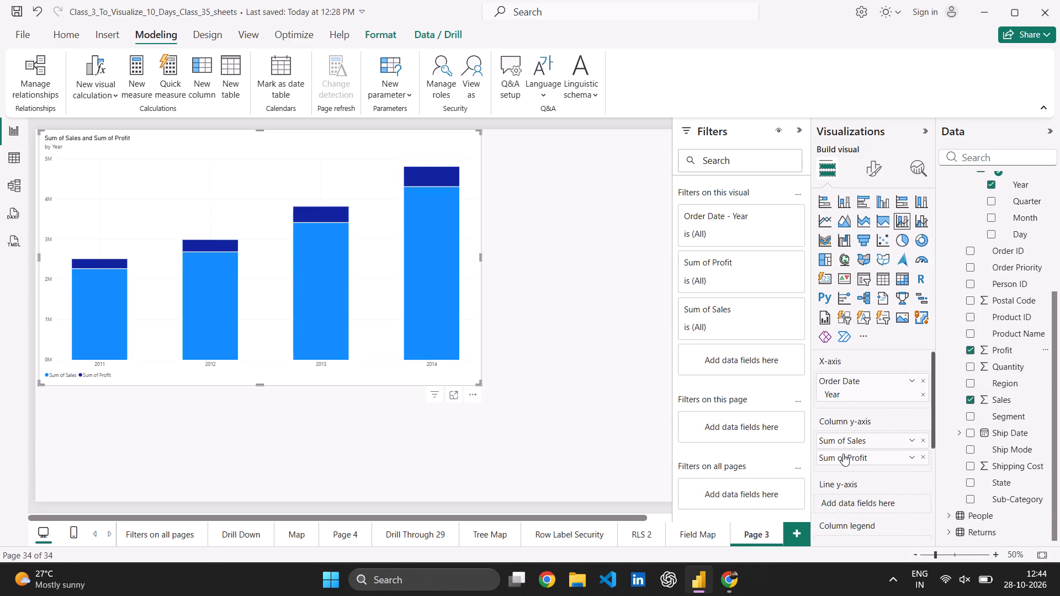
pyautogui.rightClick(843, 454)
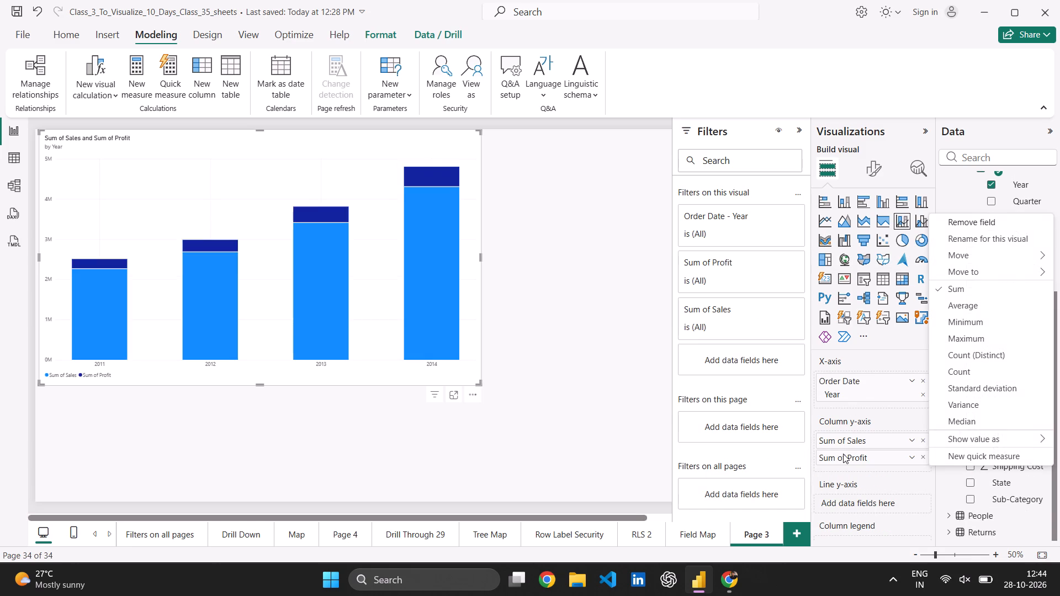
pyautogui.click(843, 454)
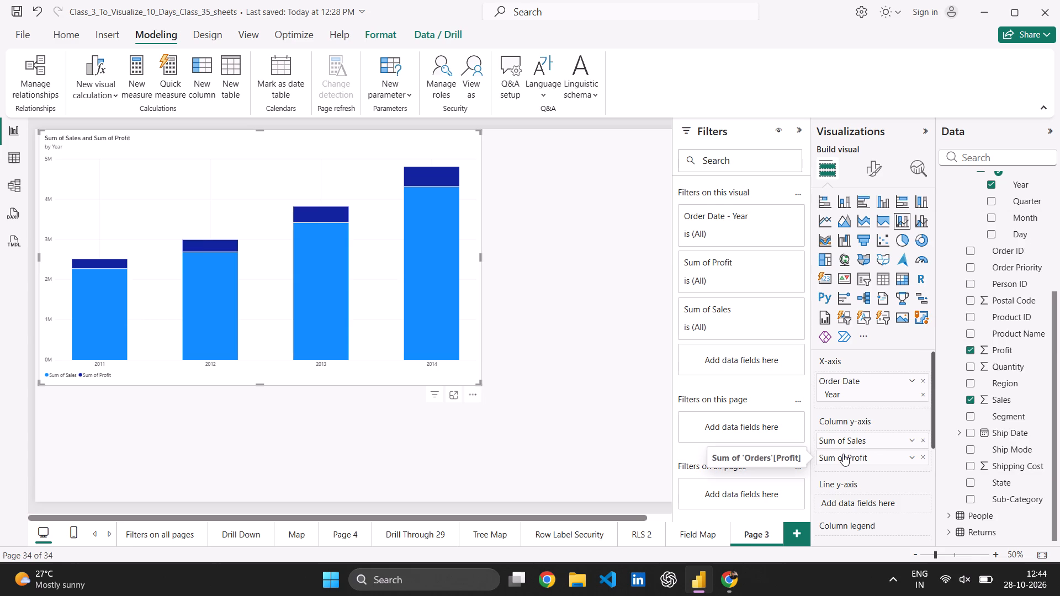
pyautogui.click(706, 271)
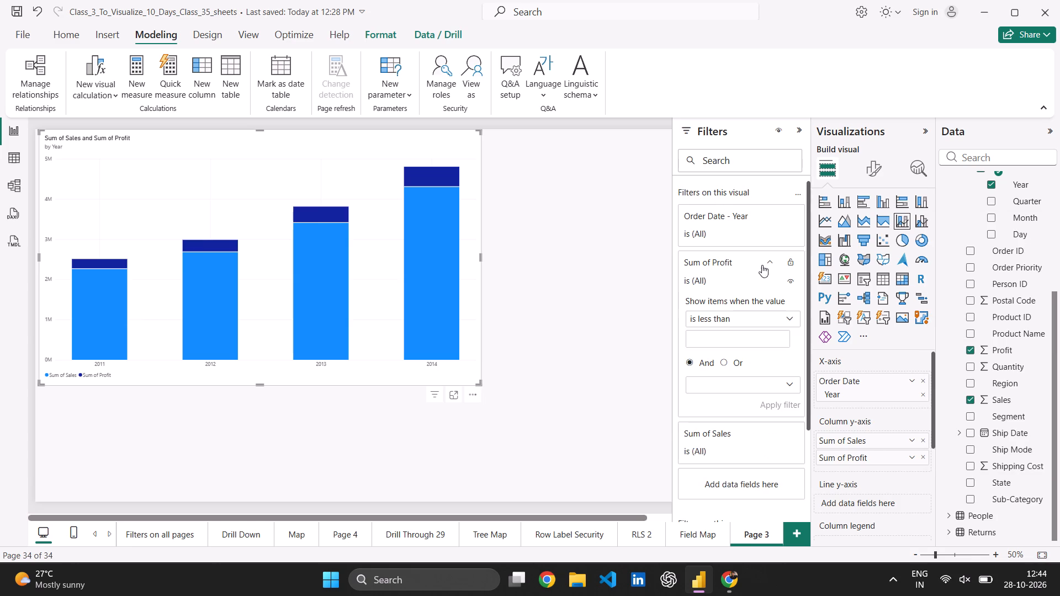
pyautogui.click(747, 320)
pyautogui.click(747, 320)
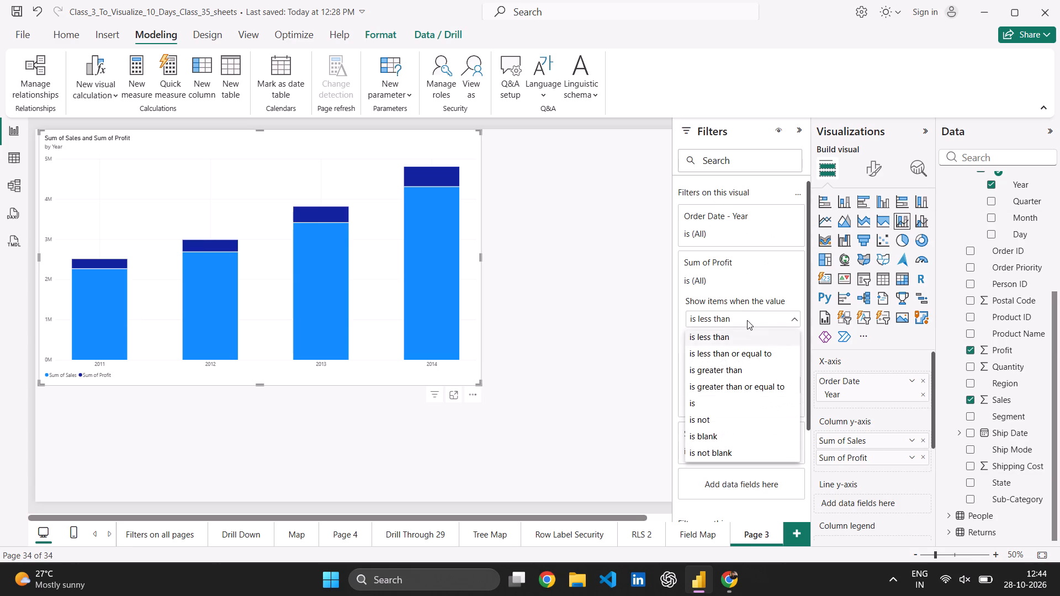
pyautogui.scroll(-2, 735, 355)
pyautogui.scroll(1, 735, 355)
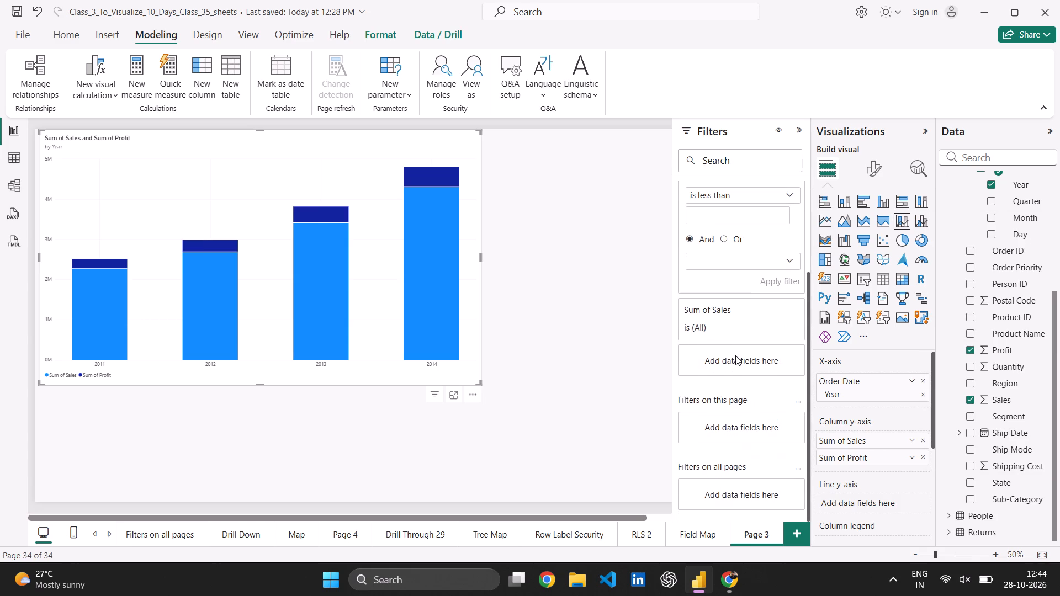
pyautogui.scroll(1, 735, 355)
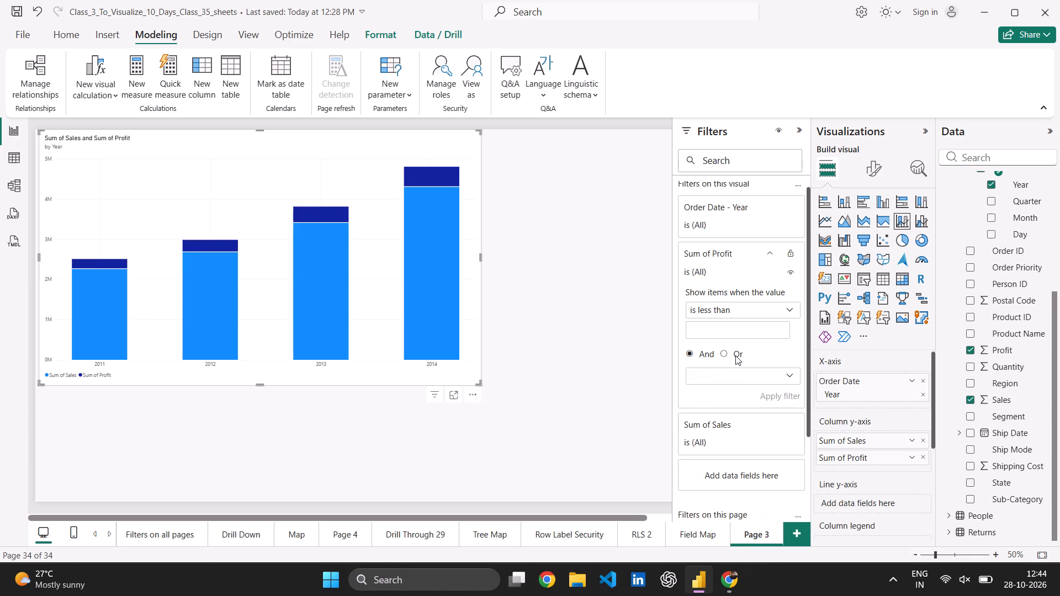
pyautogui.scroll(-1, 887, 409)
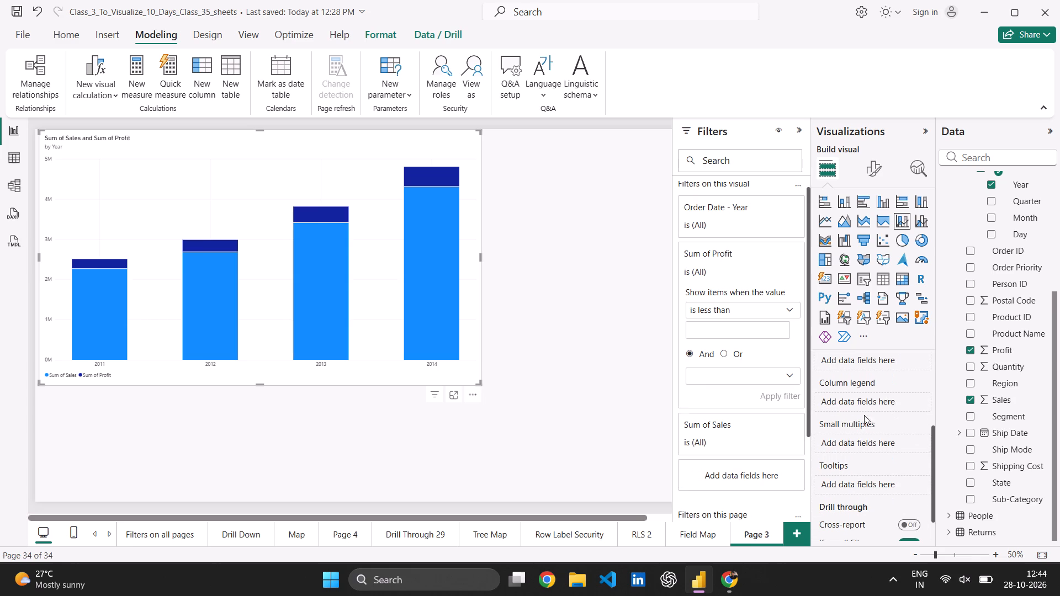
pyautogui.scroll(-2, 767, 435)
pyautogui.scroll(3, 779, 390)
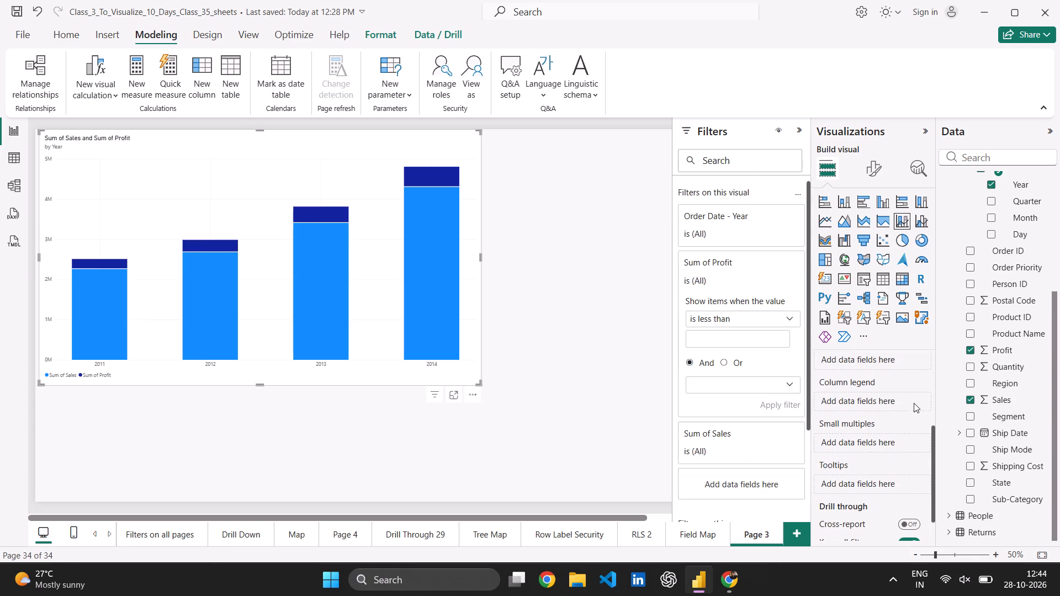
pyautogui.scroll(-2, 910, 408)
pyautogui.scroll(1, 910, 408)
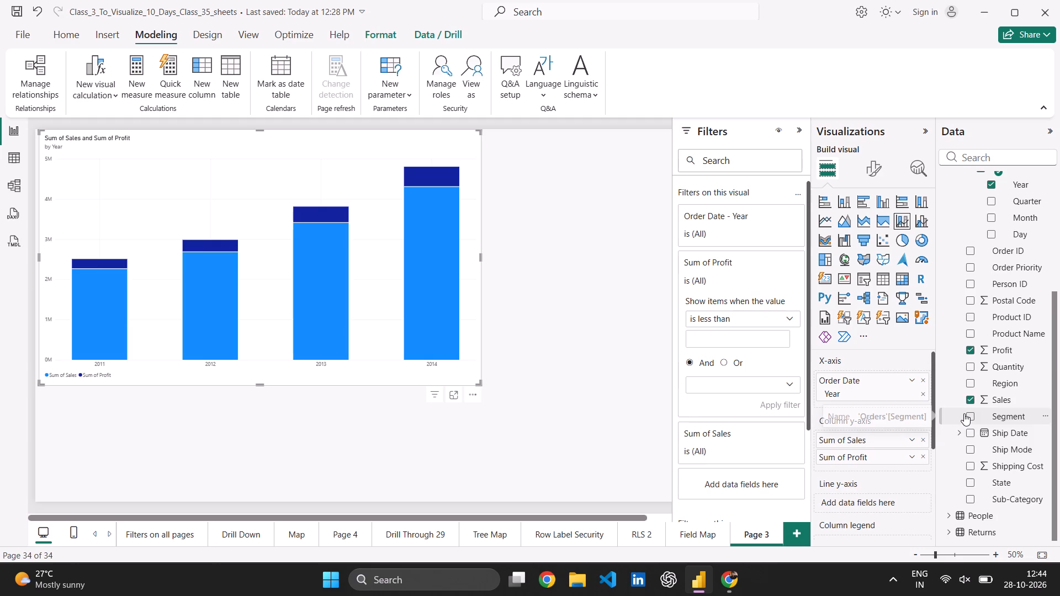
pyautogui.rightClick(868, 458)
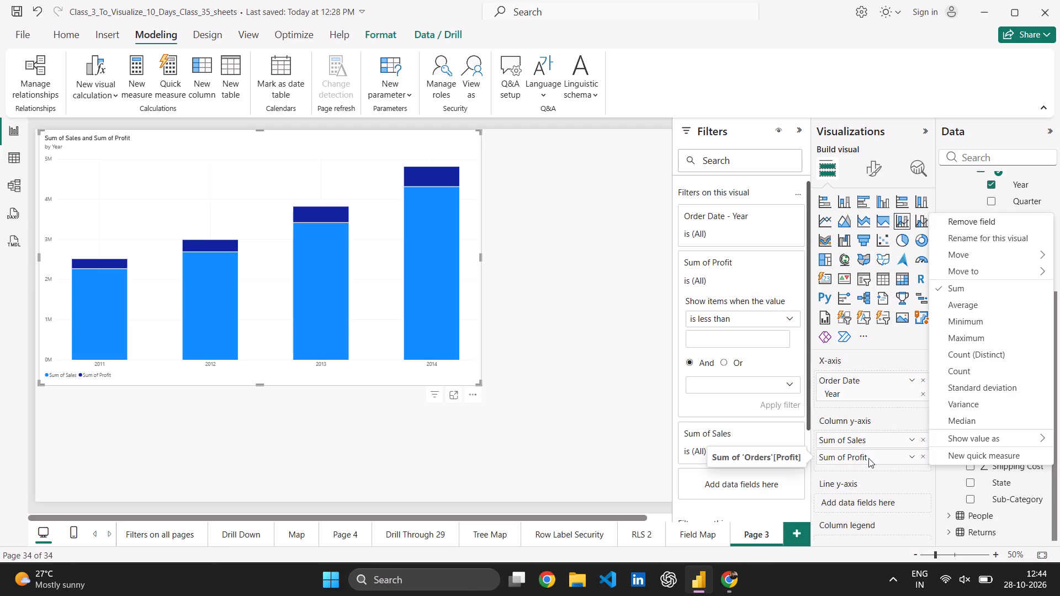
pyautogui.click(961, 433)
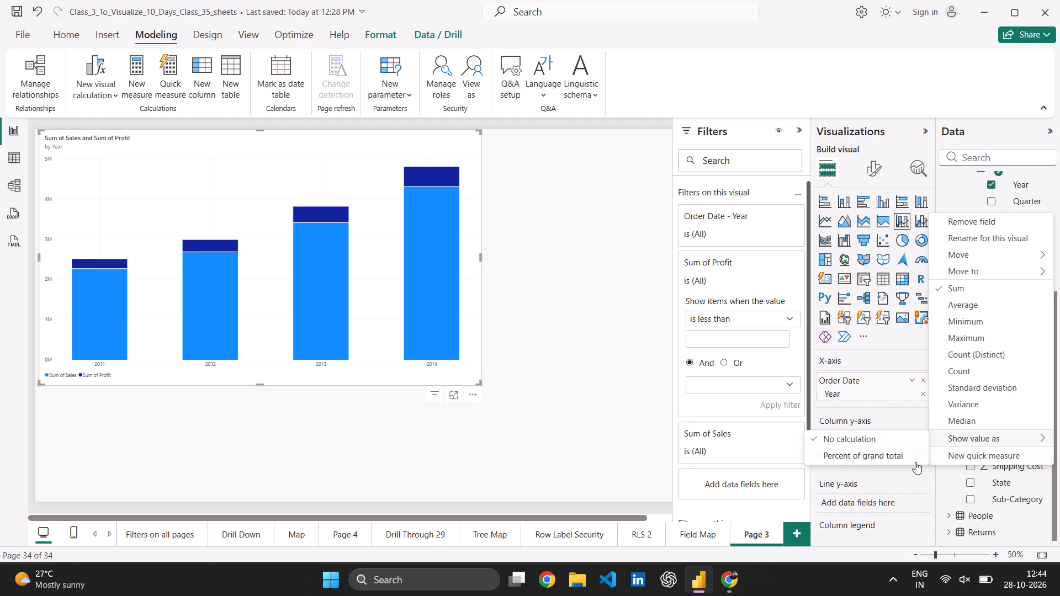
pyautogui.click(910, 477)
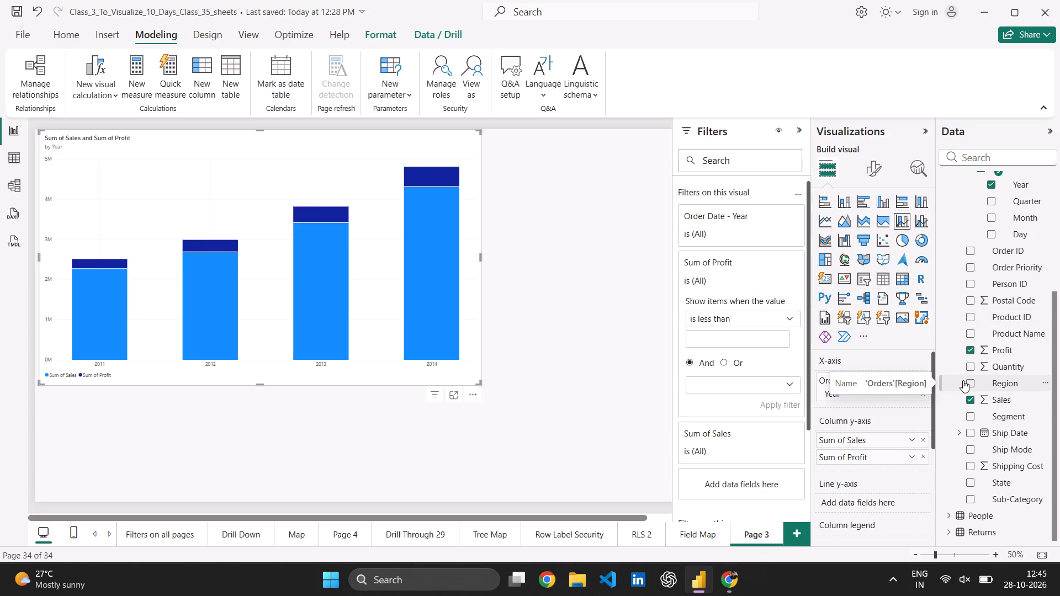
pyautogui.click(890, 414)
# Move Sum of Profit from the column y-axis to the line y-axis of the chart.
pyautogui.scroll(-1, 890, 414)
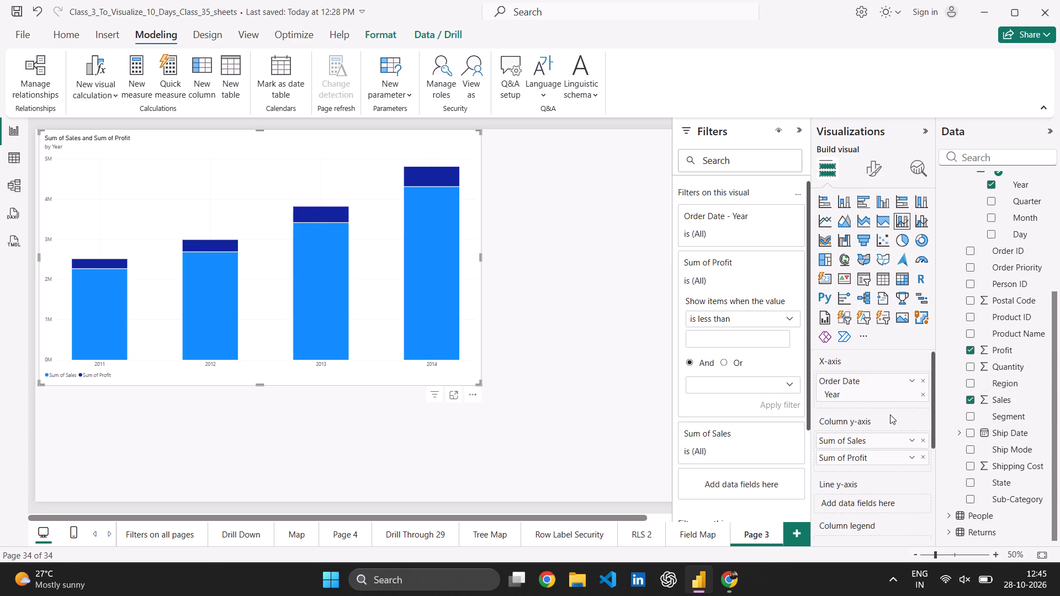
pyautogui.scroll(-1, 890, 414)
pyautogui.scroll(1, 888, 432)
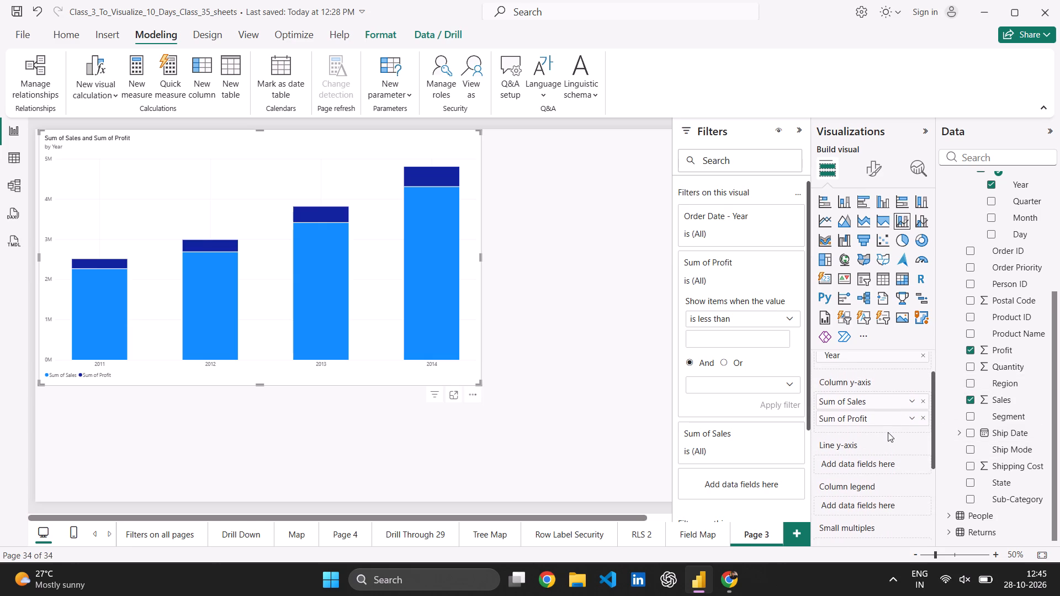
pyautogui.moveTo(873, 418); pyautogui.dragTo(894, 426)
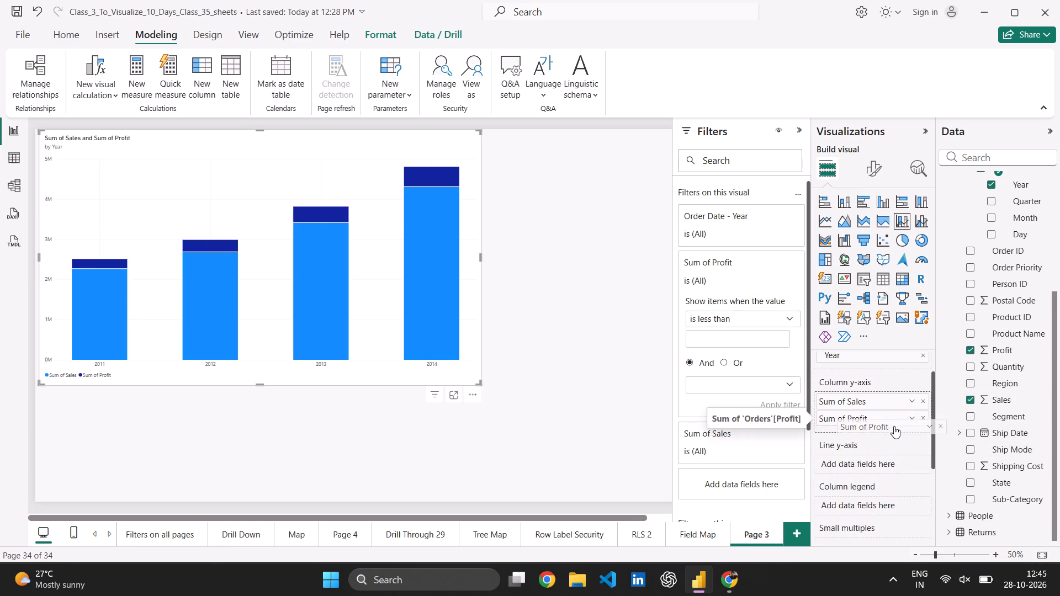
pyautogui.moveTo(894, 426); pyautogui.dragTo(876, 470)
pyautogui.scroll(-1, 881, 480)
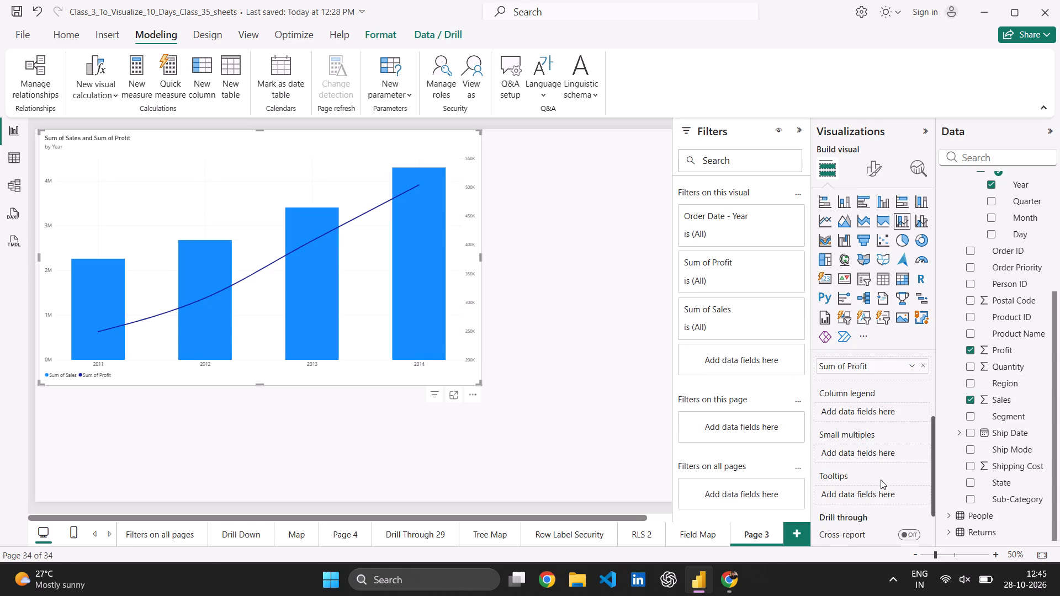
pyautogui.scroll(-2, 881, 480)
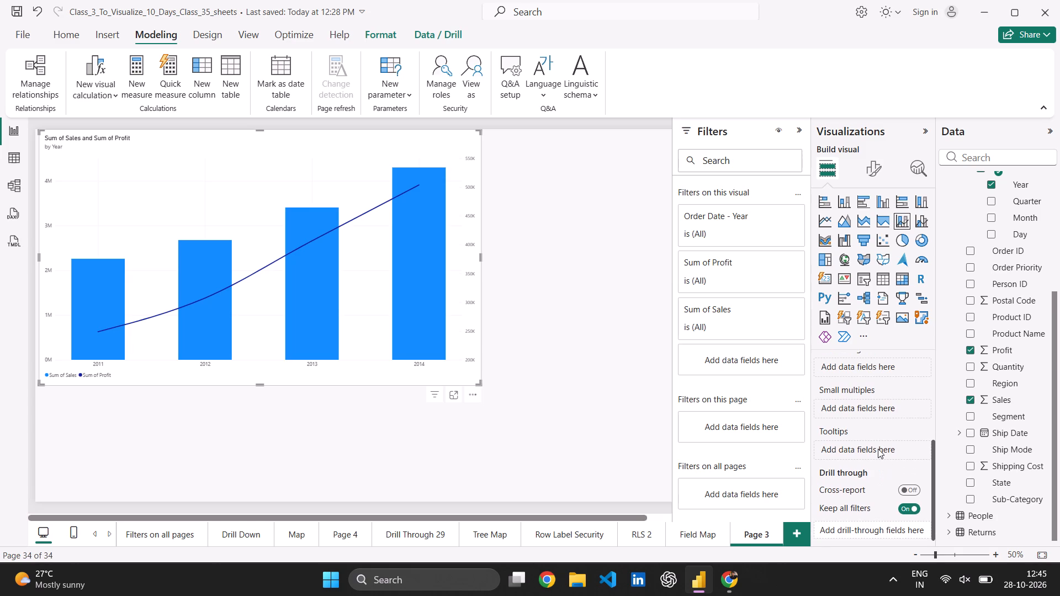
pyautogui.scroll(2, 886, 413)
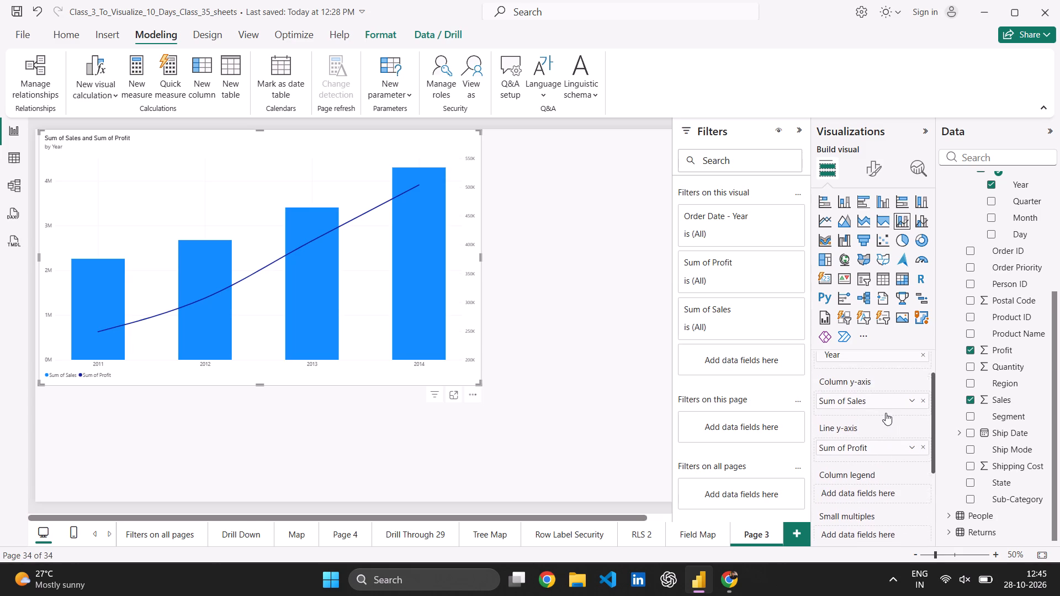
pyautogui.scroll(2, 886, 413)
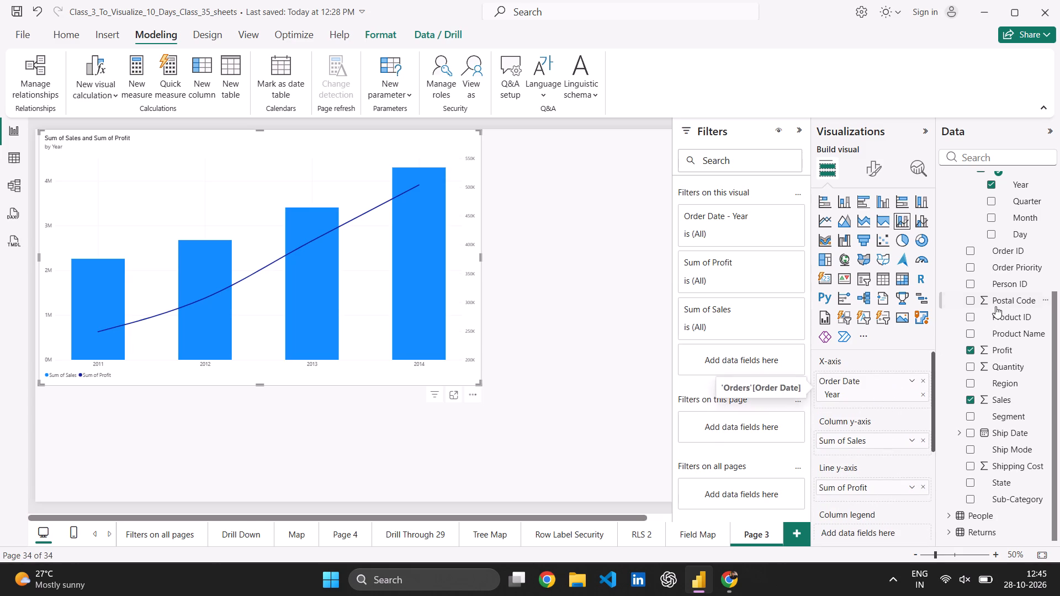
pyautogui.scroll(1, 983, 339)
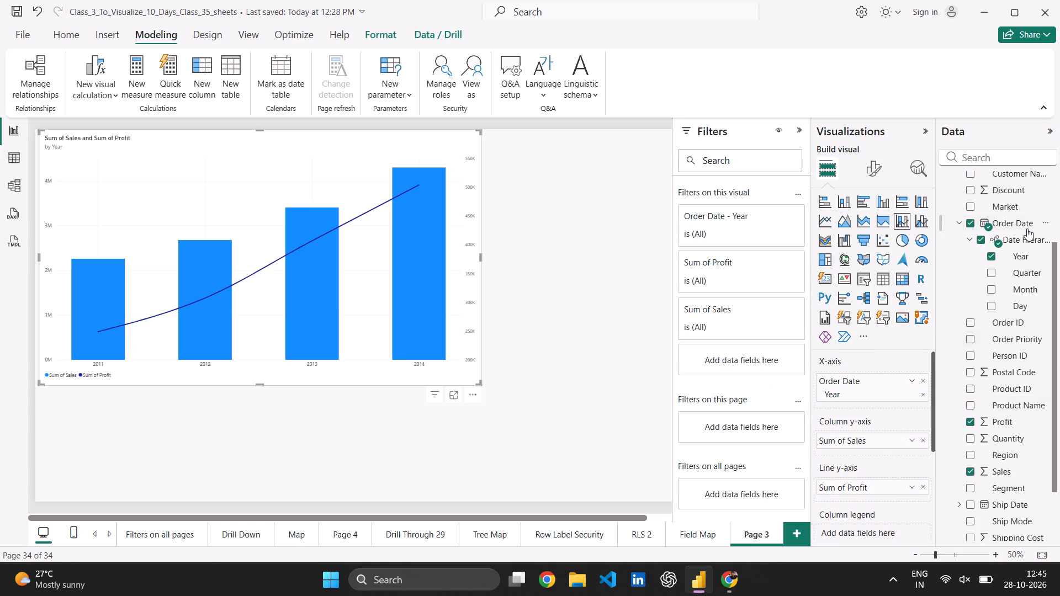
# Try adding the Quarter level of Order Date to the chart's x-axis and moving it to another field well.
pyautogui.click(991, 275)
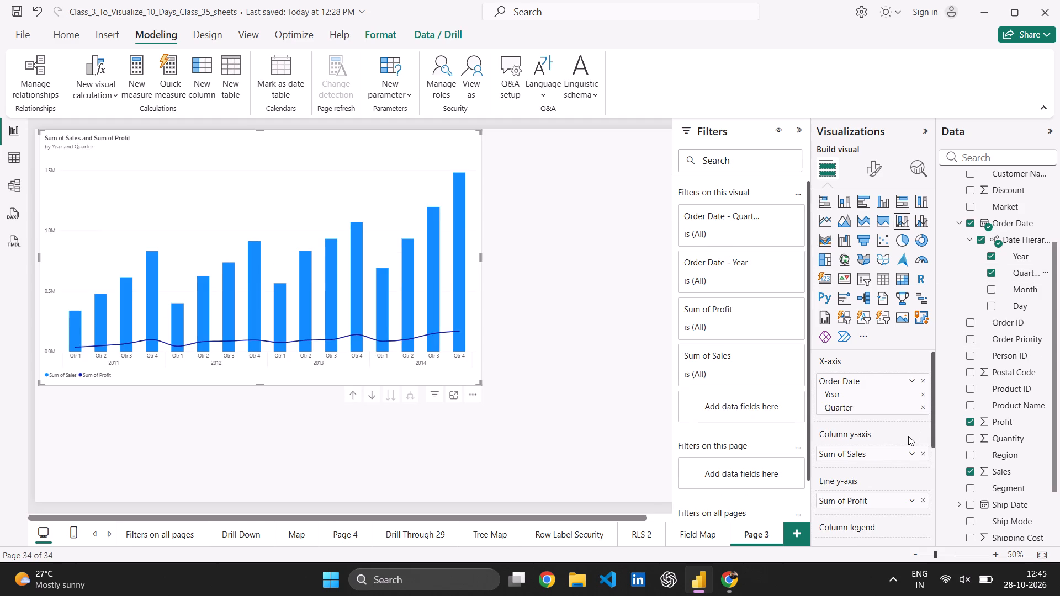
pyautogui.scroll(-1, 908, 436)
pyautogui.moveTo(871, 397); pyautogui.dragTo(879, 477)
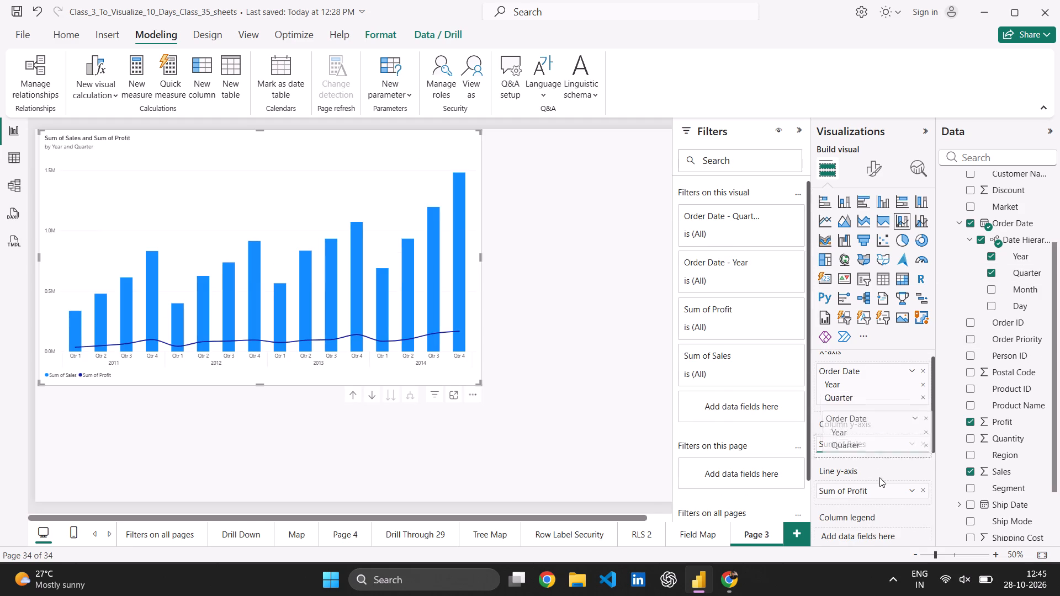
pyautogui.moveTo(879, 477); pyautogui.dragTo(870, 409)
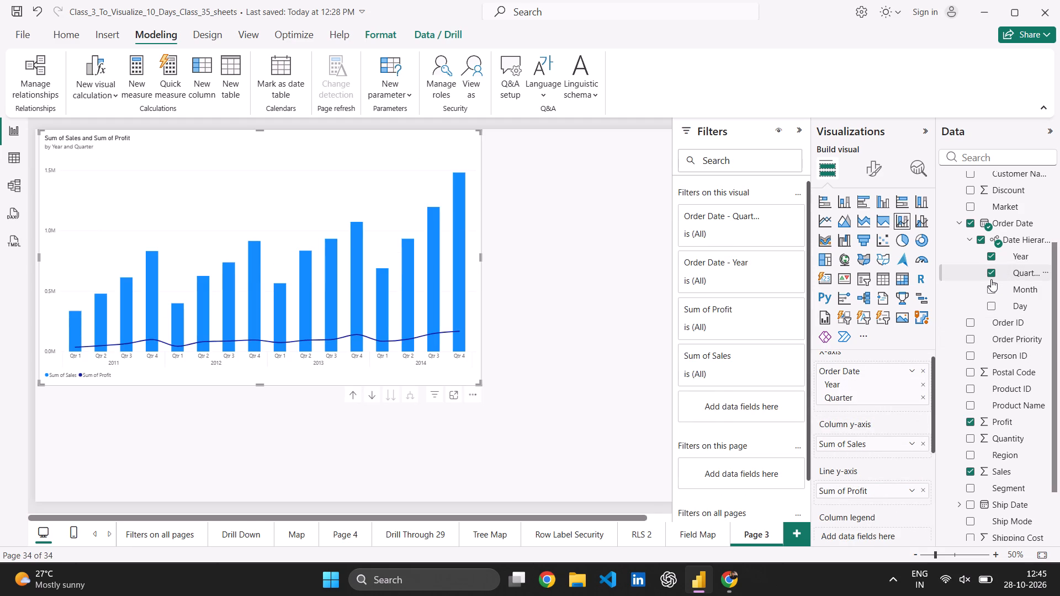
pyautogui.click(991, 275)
# Add the Quarter level of Order Date as the chart's column legend.
pyautogui.scroll(-1, 876, 465)
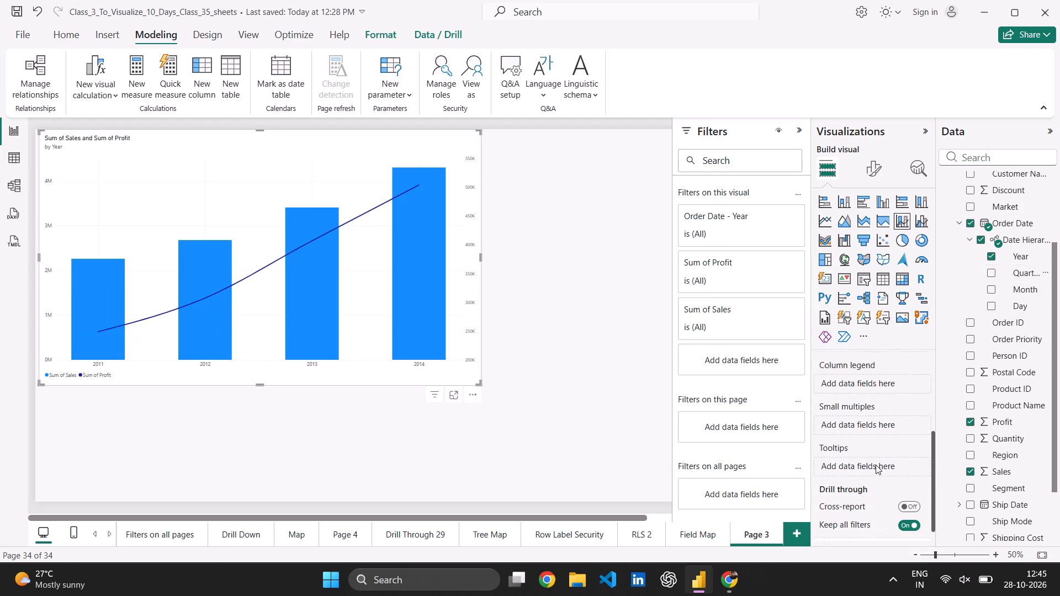
pyautogui.scroll(-1, 876, 465)
pyautogui.scroll(1, 881, 416)
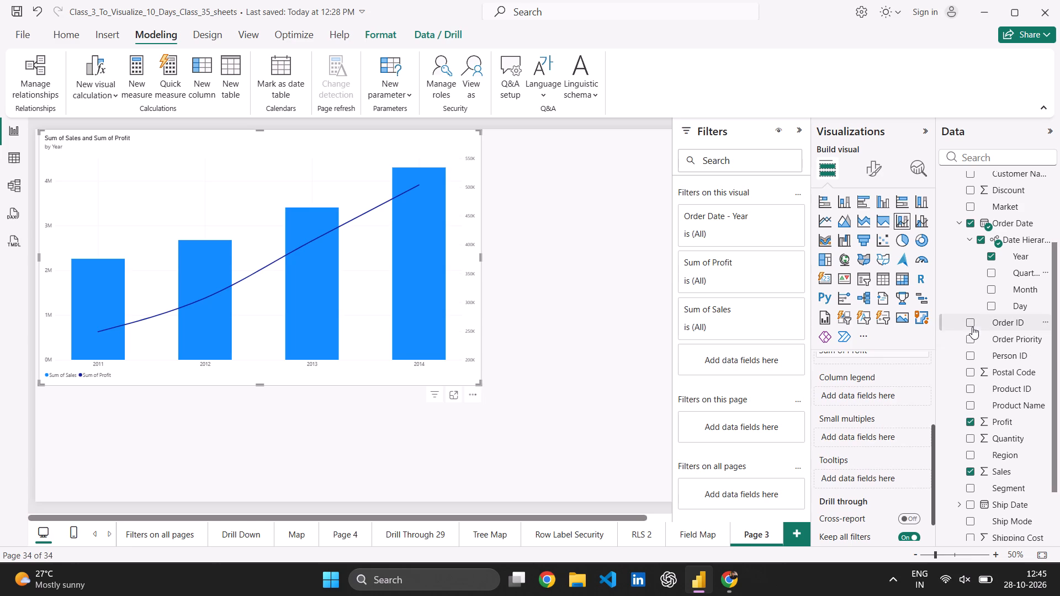
pyautogui.moveTo(1024, 272); pyautogui.dragTo(893, 392)
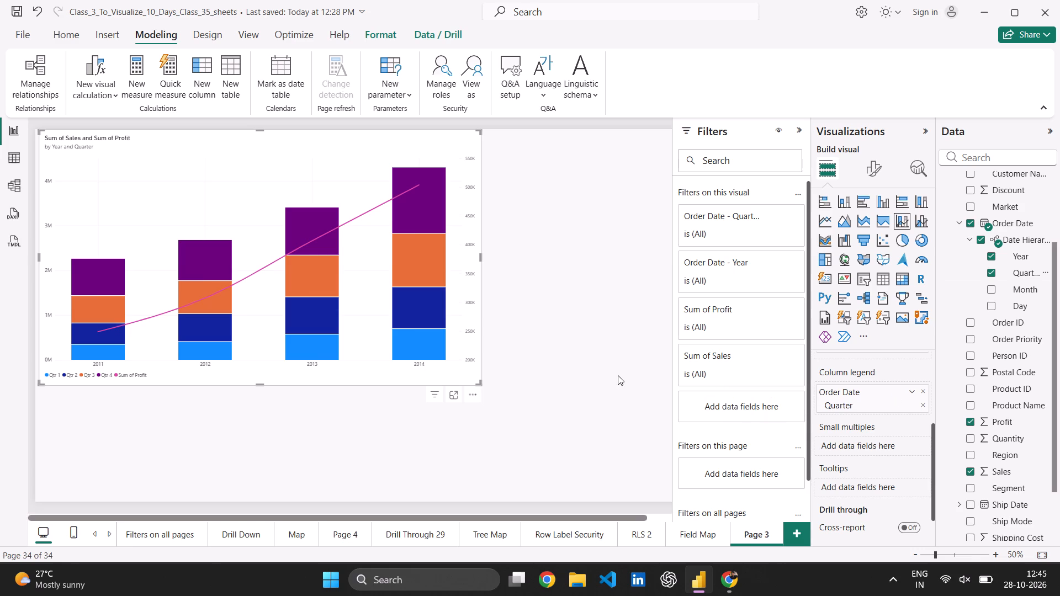
# Enlarge the line and stacked column chart to the page's full height and most of its width.
pyautogui.moveTo(480, 380); pyautogui.dragTo(642, 404)
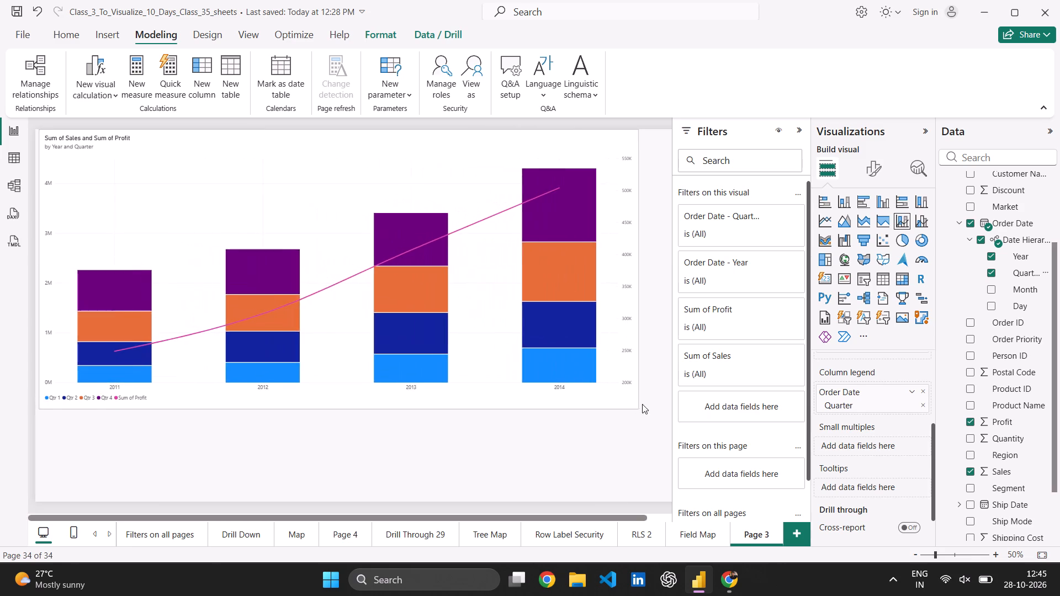
pyautogui.moveTo(642, 404); pyautogui.dragTo(638, 416)
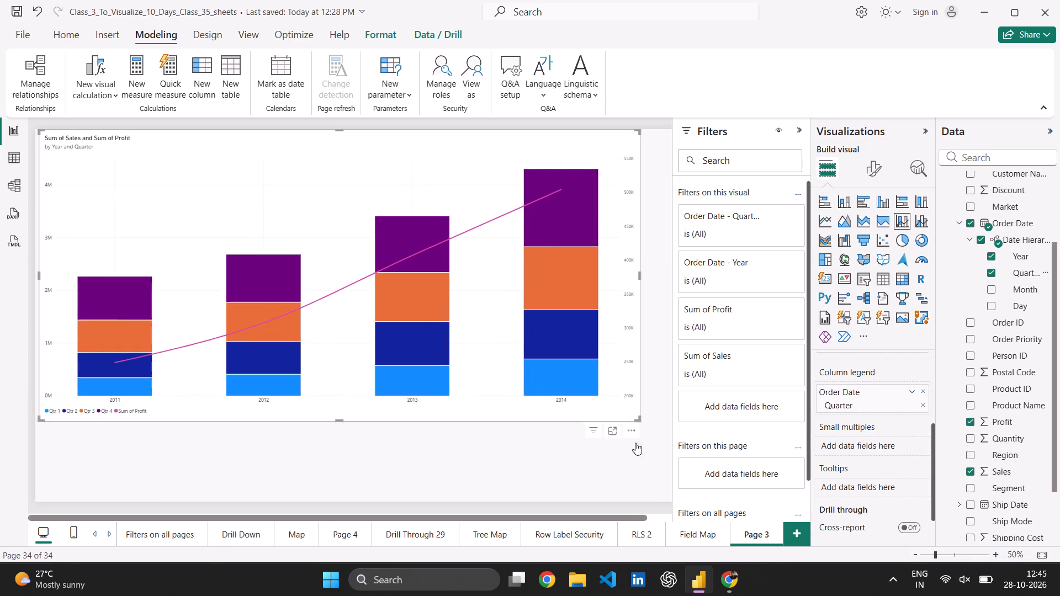
pyautogui.click(633, 456)
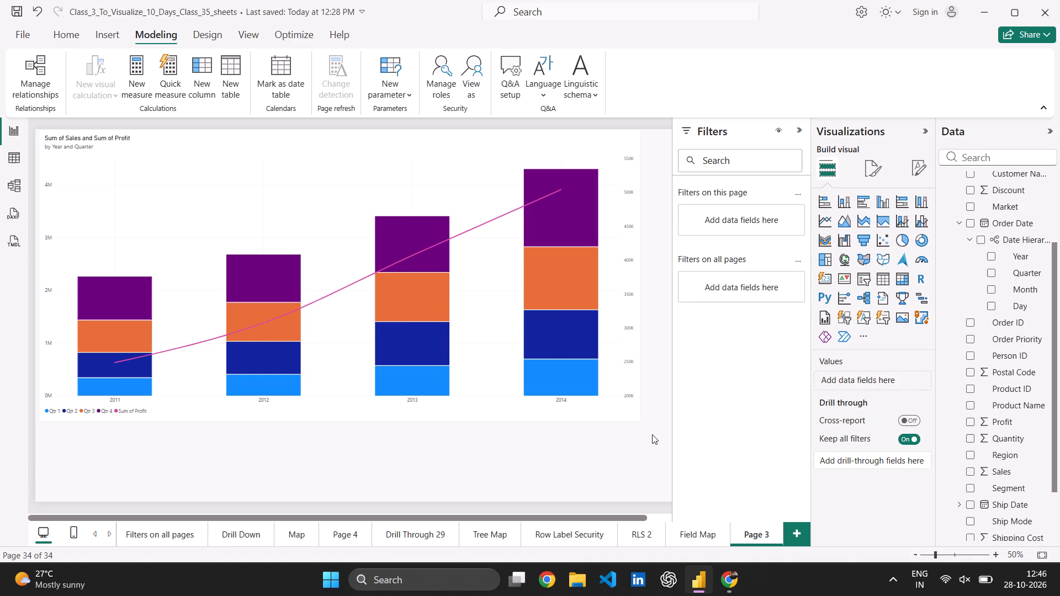
pyautogui.click(652, 442)
pyautogui.click(639, 450)
pyautogui.doubleClick(611, 355)
pyautogui.moveTo(619, 383); pyautogui.dragTo(618, 386)
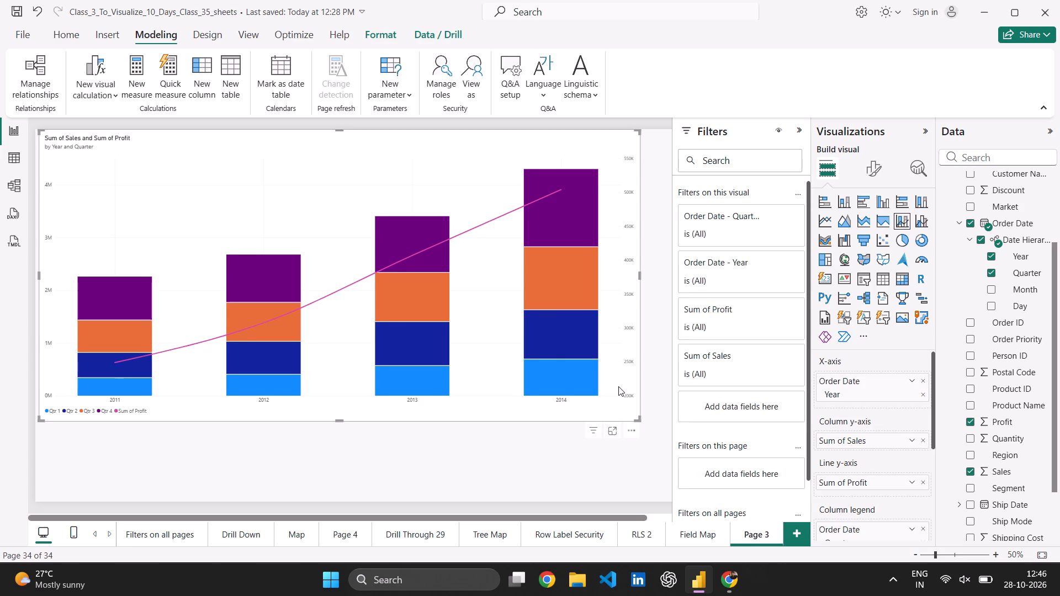
pyautogui.moveTo(618, 386); pyautogui.dragTo(610, 380)
pyautogui.moveTo(637, 416); pyautogui.dragTo(663, 496)
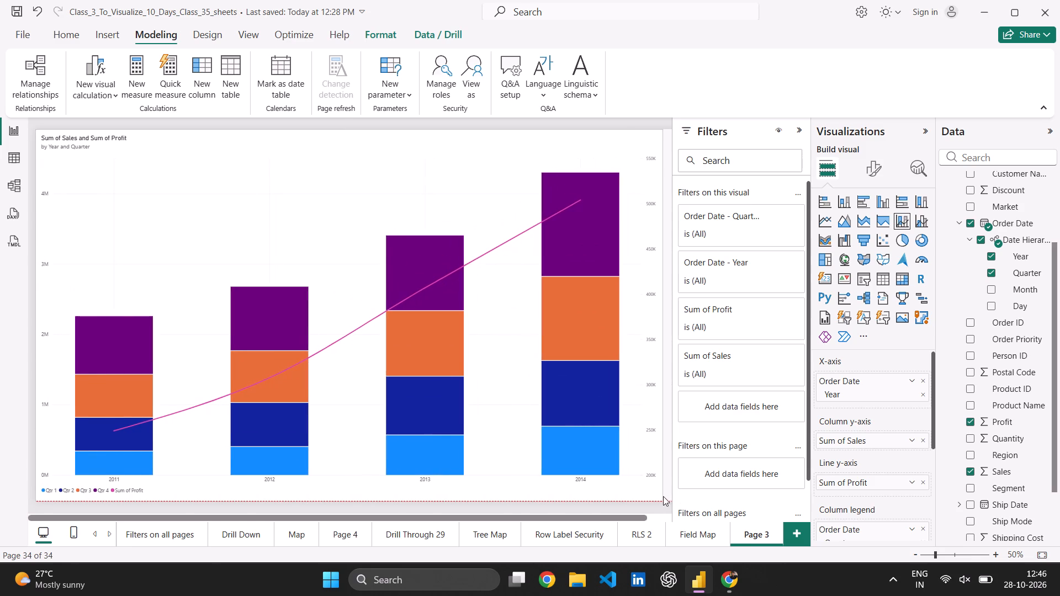
pyautogui.moveTo(663, 496); pyautogui.dragTo(664, 496)
pyautogui.hscroll(-4, 668, 474)
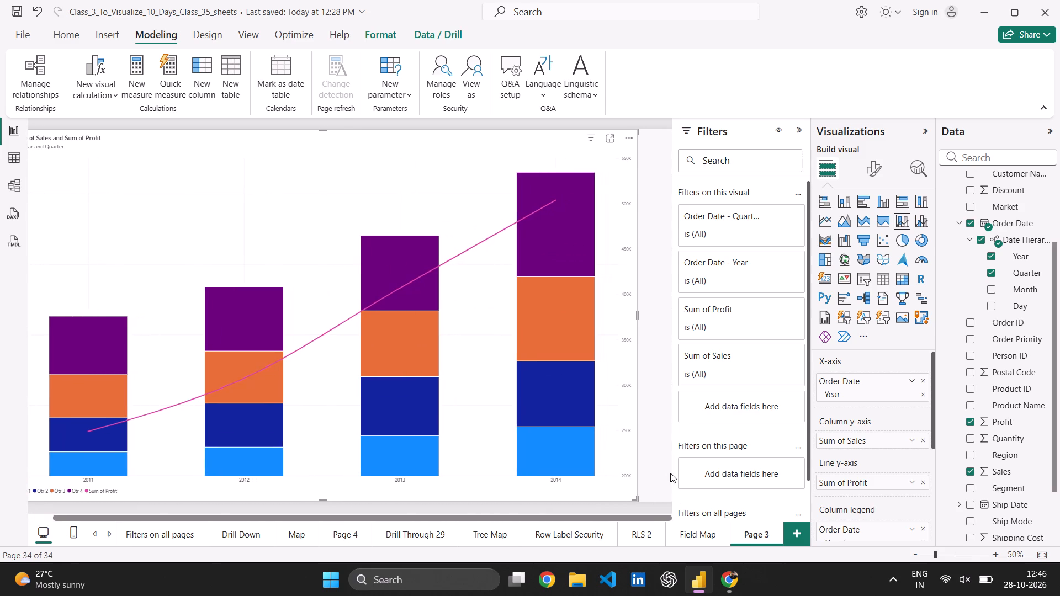
# Collapse the Filters pane and widen the chart to the page's full width.
pyautogui.click(801, 134)
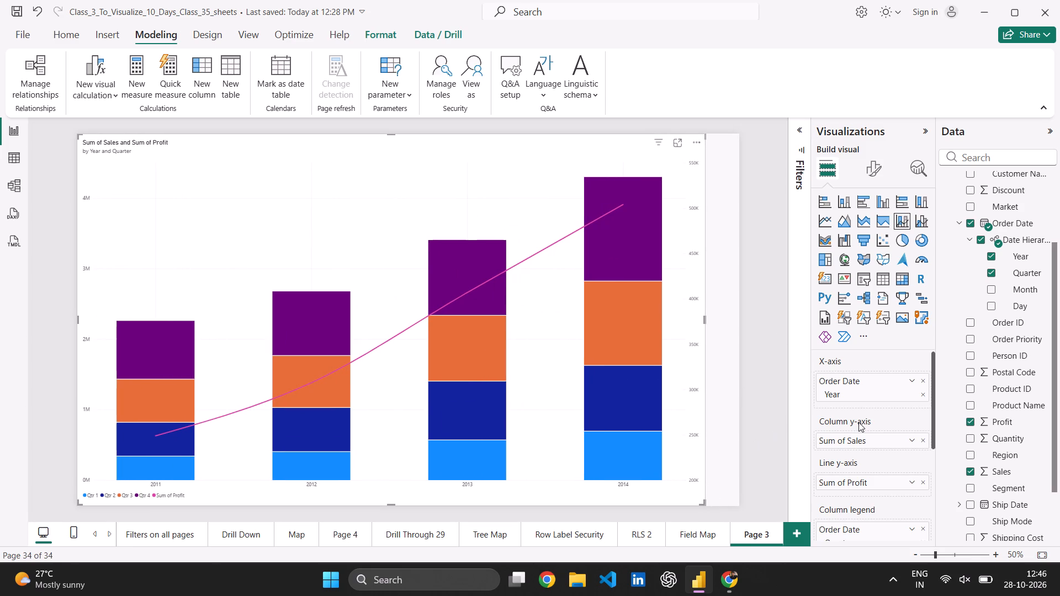
pyautogui.scroll(-1, 858, 422)
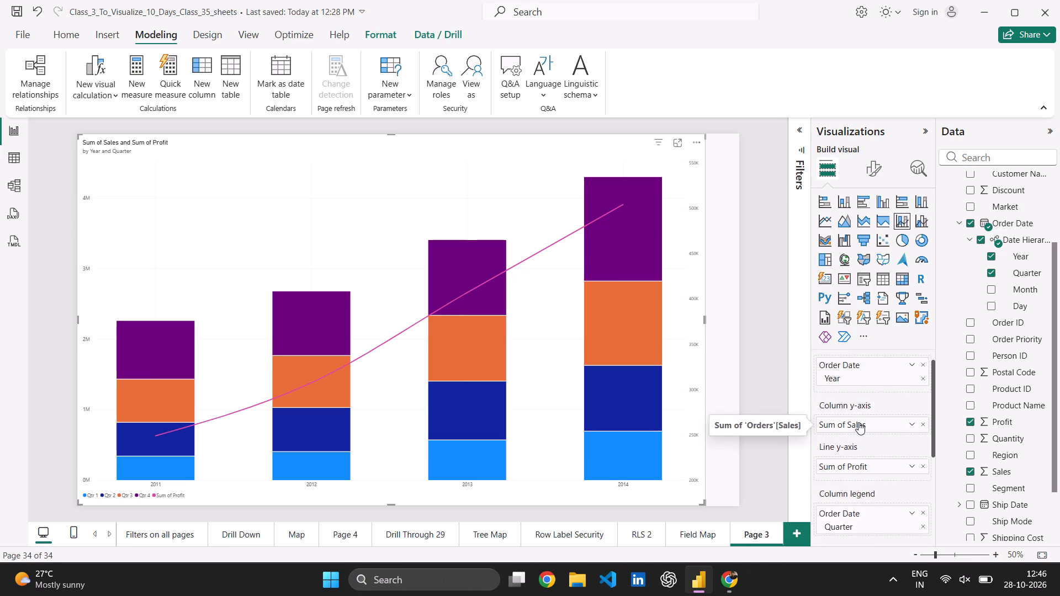
pyautogui.scroll(-1, 858, 422)
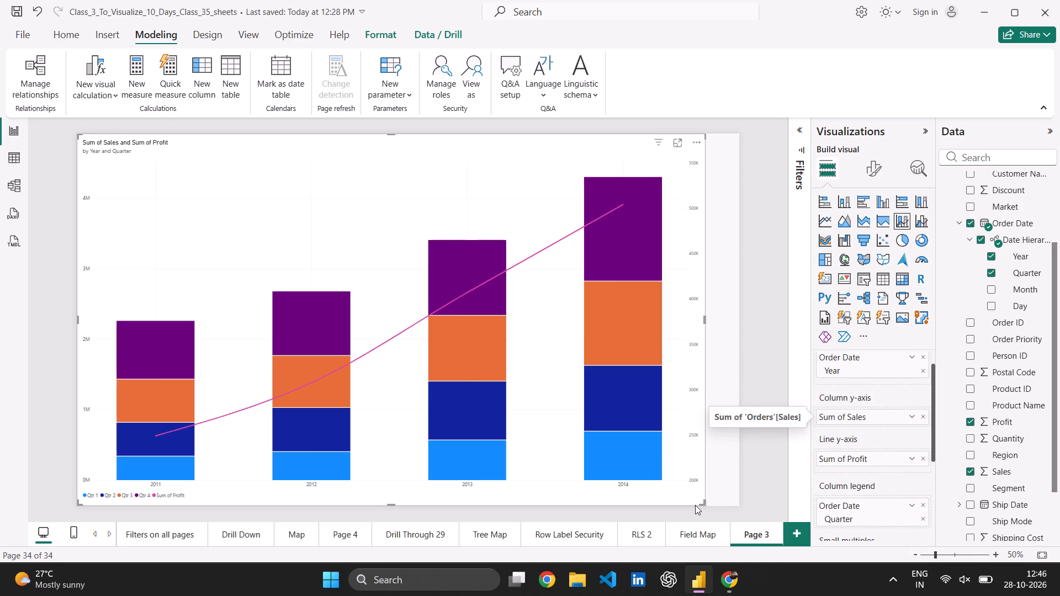
pyautogui.moveTo(702, 503); pyautogui.dragTo(754, 504)
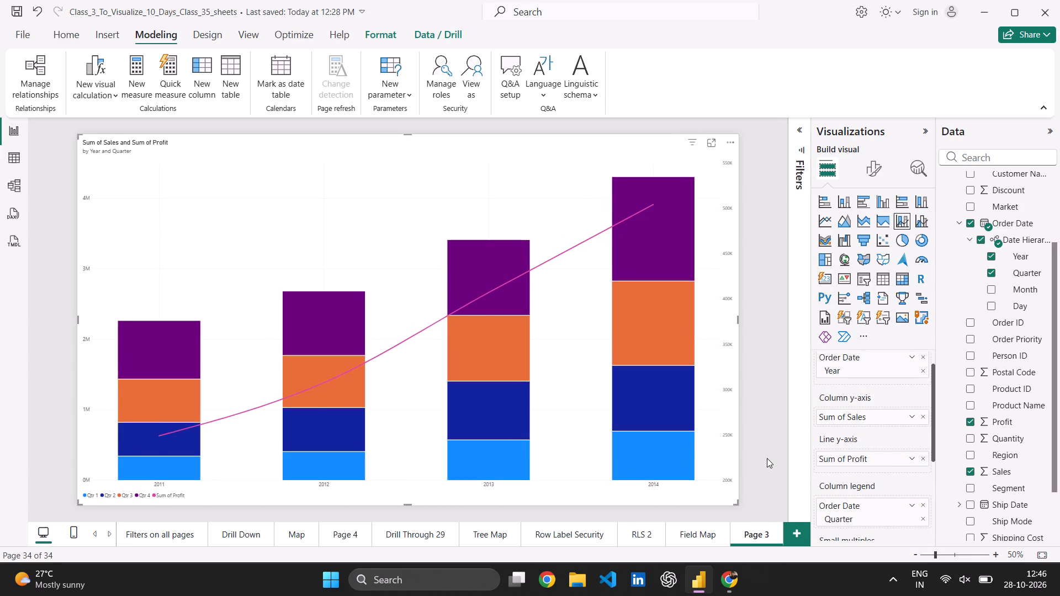
pyautogui.click(767, 458)
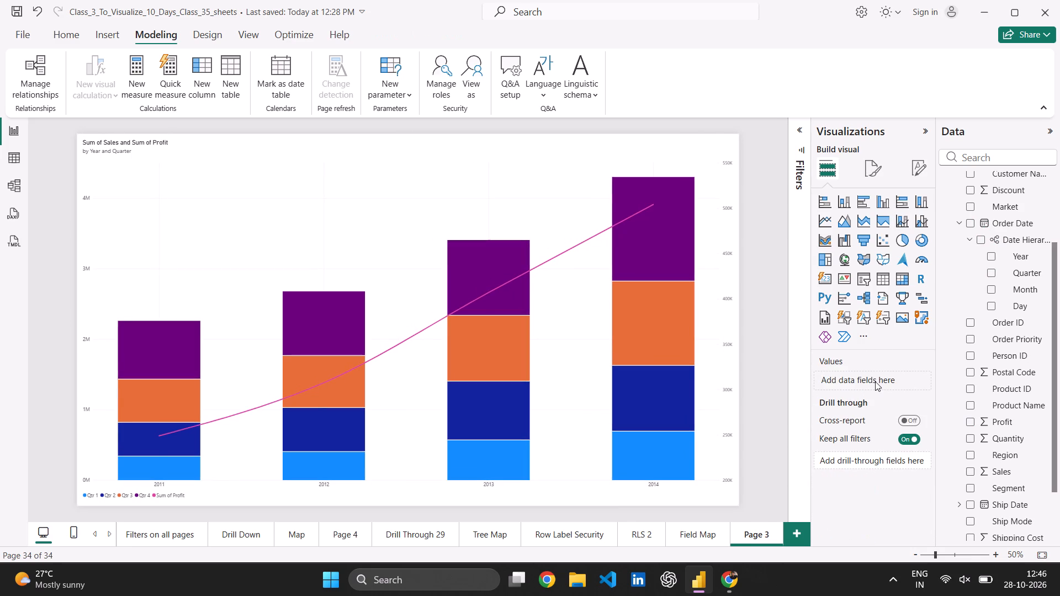
# Examine the fields assigned to the chart's x-axis, column y-axis, line y-axis and column legend.
pyautogui.click(692, 363)
pyautogui.click(711, 360)
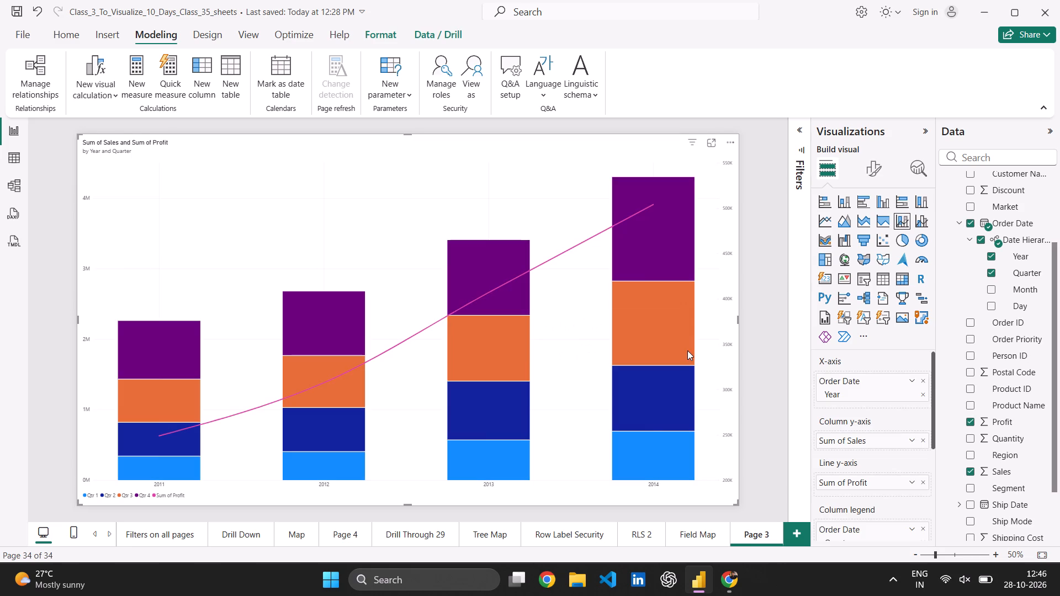
pyautogui.scroll(-1, 871, 382)
pyautogui.scroll(1, 871, 382)
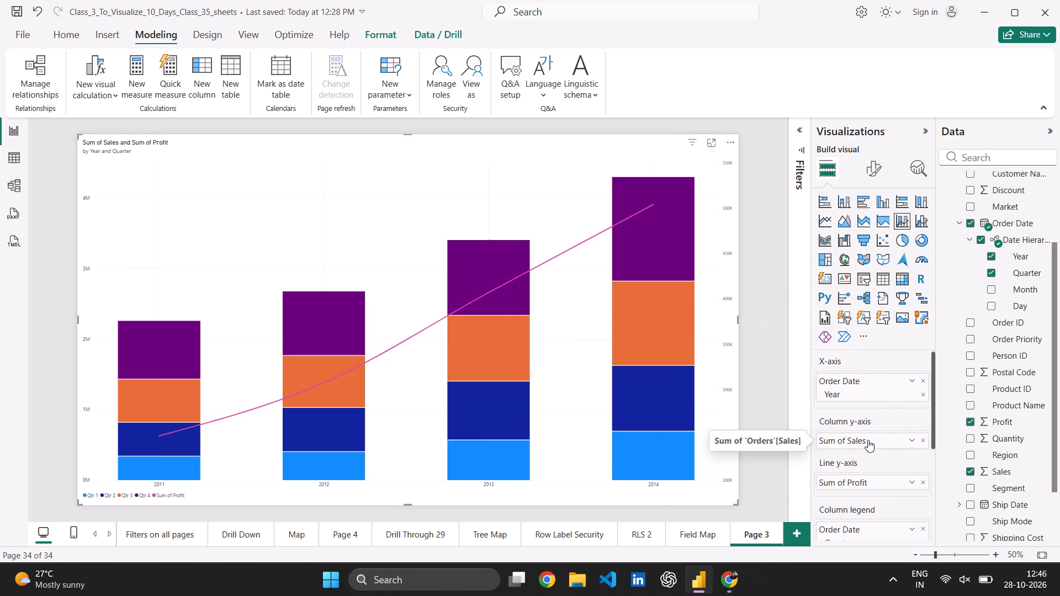
pyautogui.scroll(-1, 868, 440)
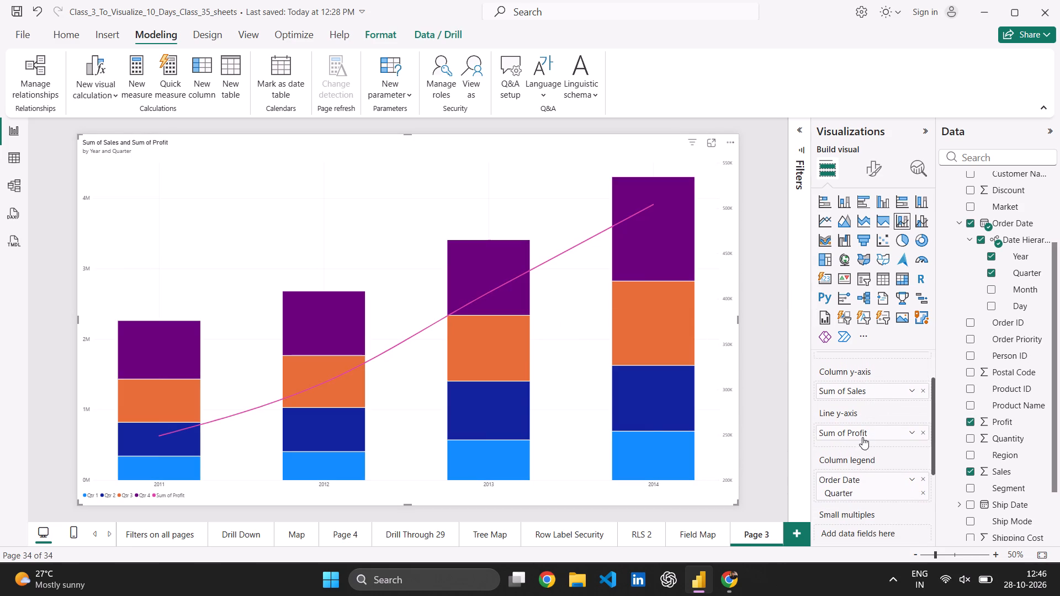
pyautogui.scroll(-1, 857, 482)
pyautogui.scroll(2, 857, 418)
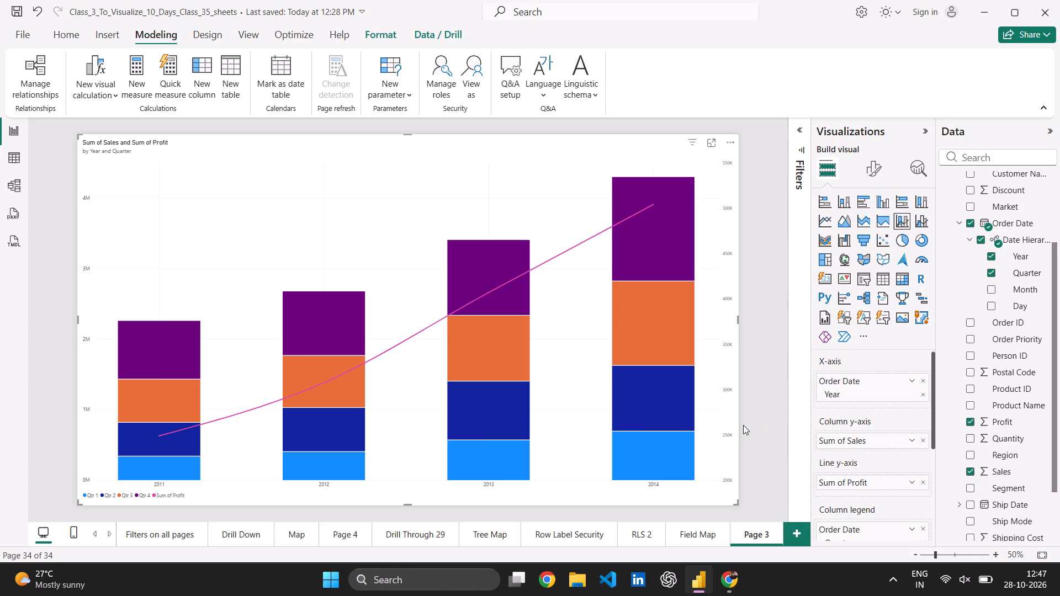
pyautogui.scroll(1, 868, 444)
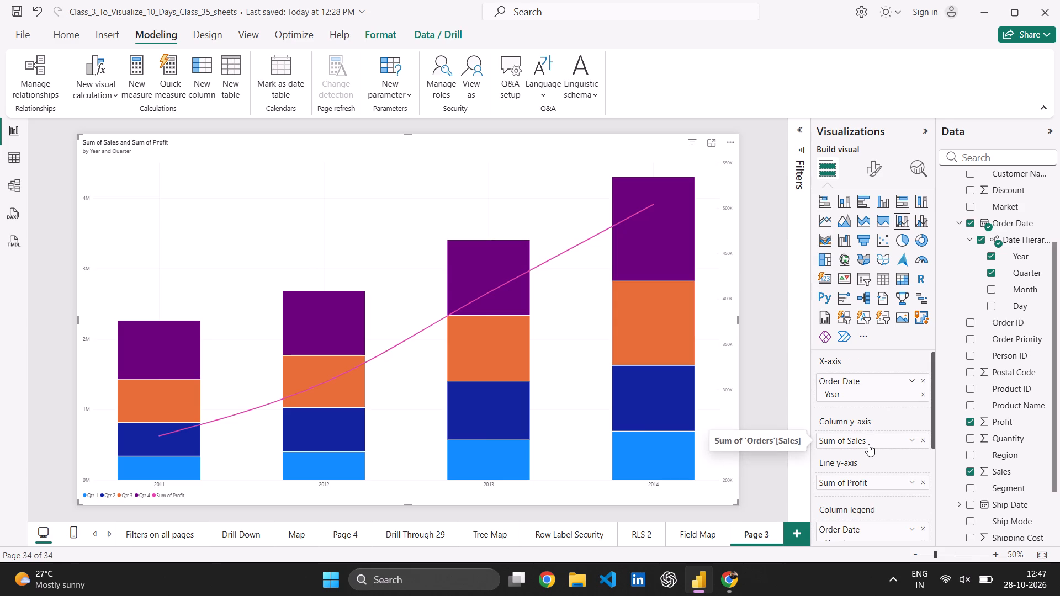
pyautogui.scroll(1, 868, 444)
pyautogui.scroll(-1, 850, 444)
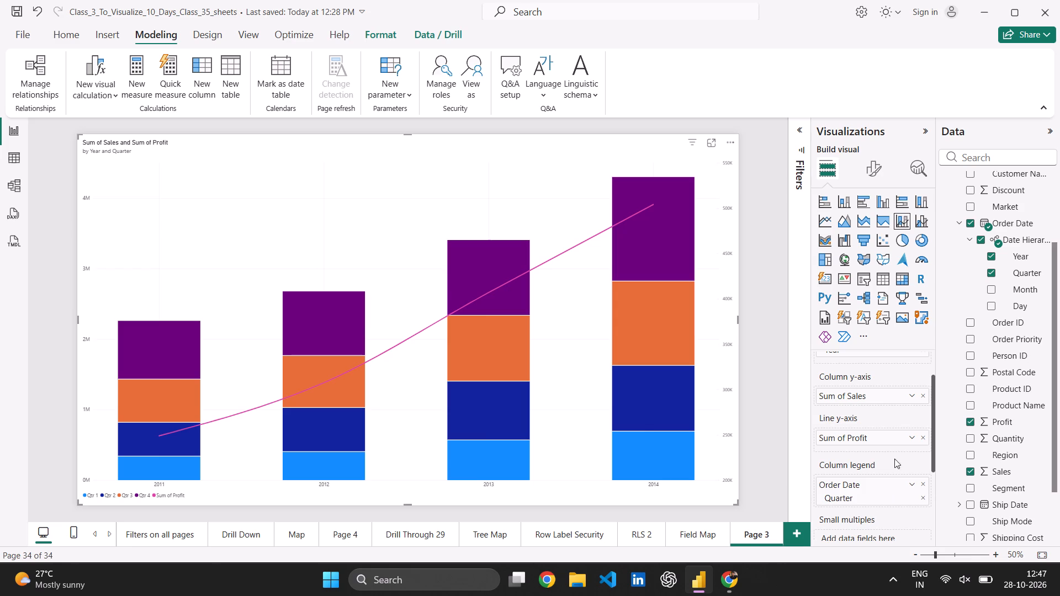
# Examine the chart's visual formatting categories and compare them with its field wells, down to small multiples and tooltips.
pyautogui.click(877, 166)
pyautogui.scroll(-1, 892, 329)
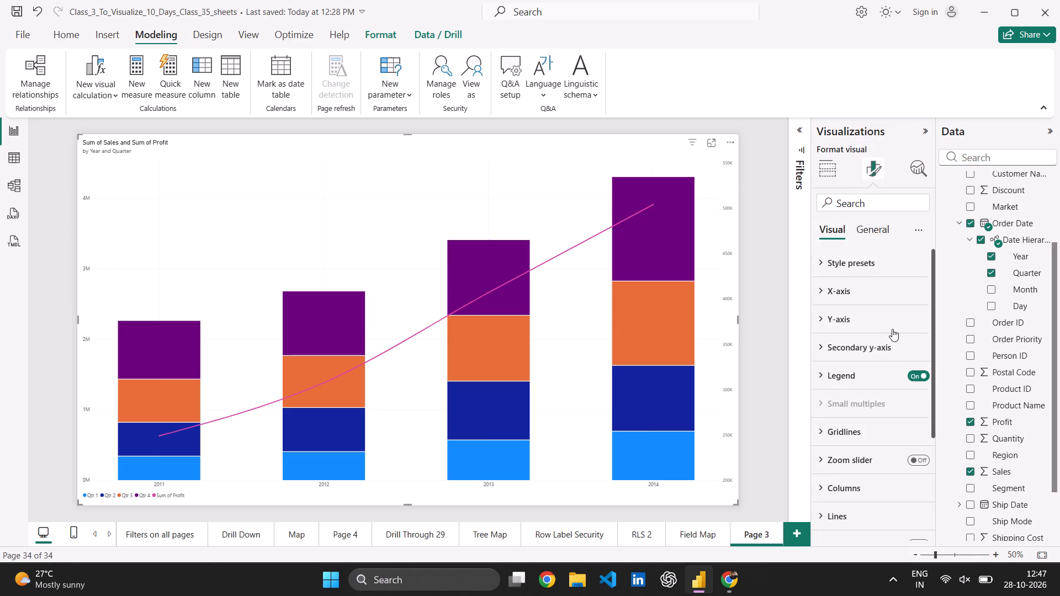
pyautogui.scroll(-1, 892, 329)
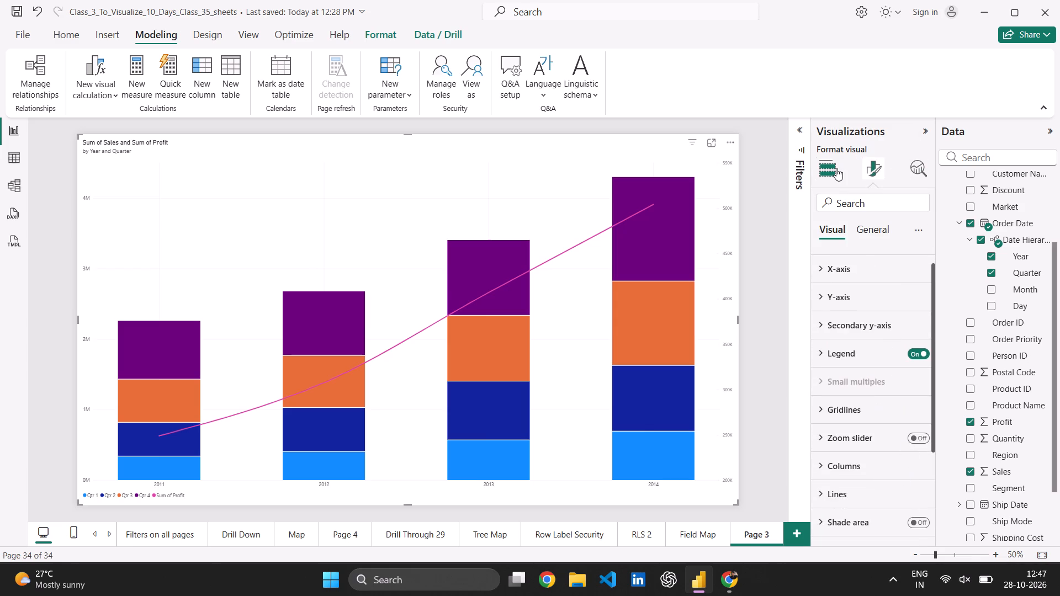
pyautogui.click(836, 168)
pyautogui.scroll(-2, 937, 430)
pyautogui.scroll(-2, 898, 583)
pyautogui.scroll(-4, 879, 451)
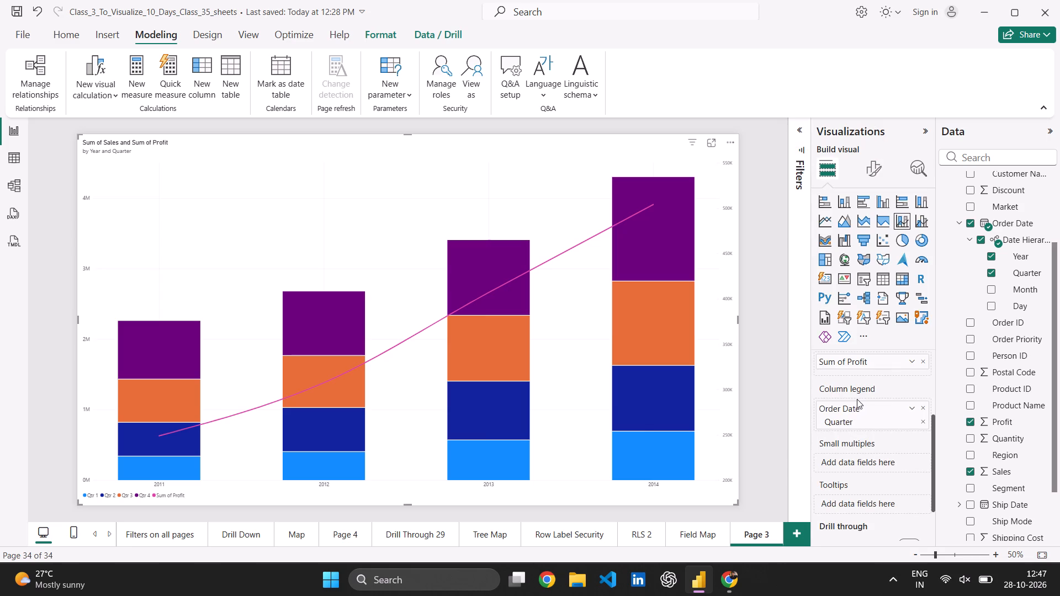
pyautogui.scroll(5, 858, 399)
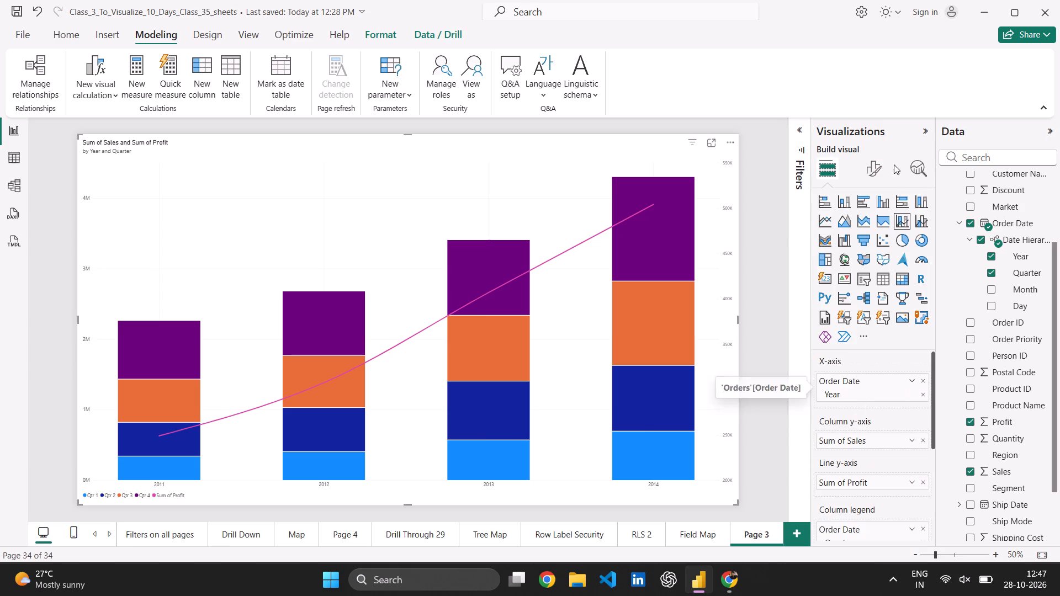
# Turn on data labels for the line and stacked column chart.
pyautogui.moveTo(870, 180); pyautogui.dragTo(884, 163)
pyautogui.click(884, 163)
pyautogui.click(868, 228)
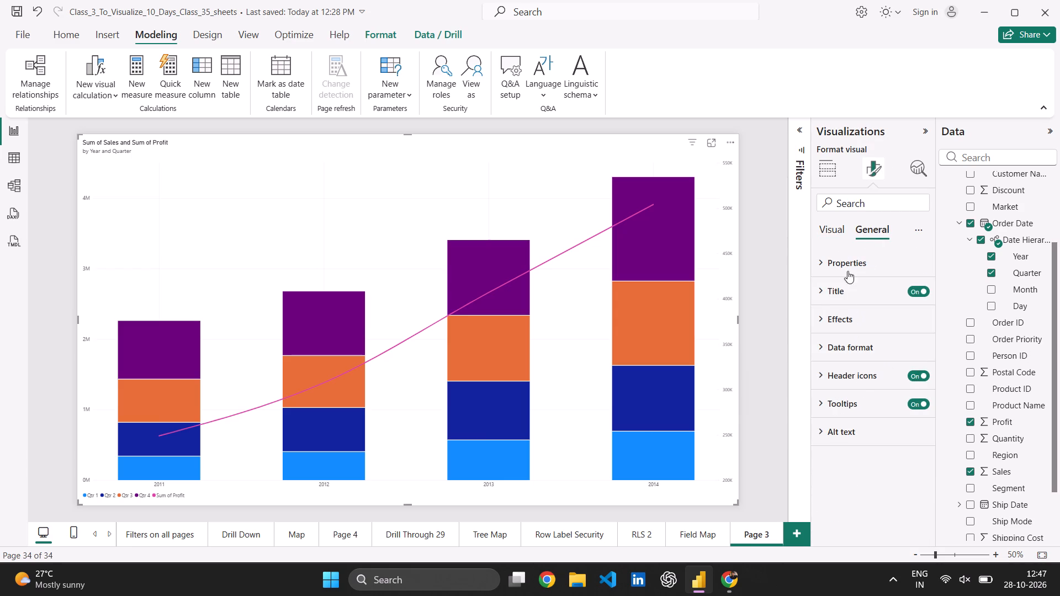
pyautogui.click(839, 229)
pyautogui.scroll(-1, 857, 336)
pyautogui.scroll(-1, 862, 411)
pyautogui.click(908, 443)
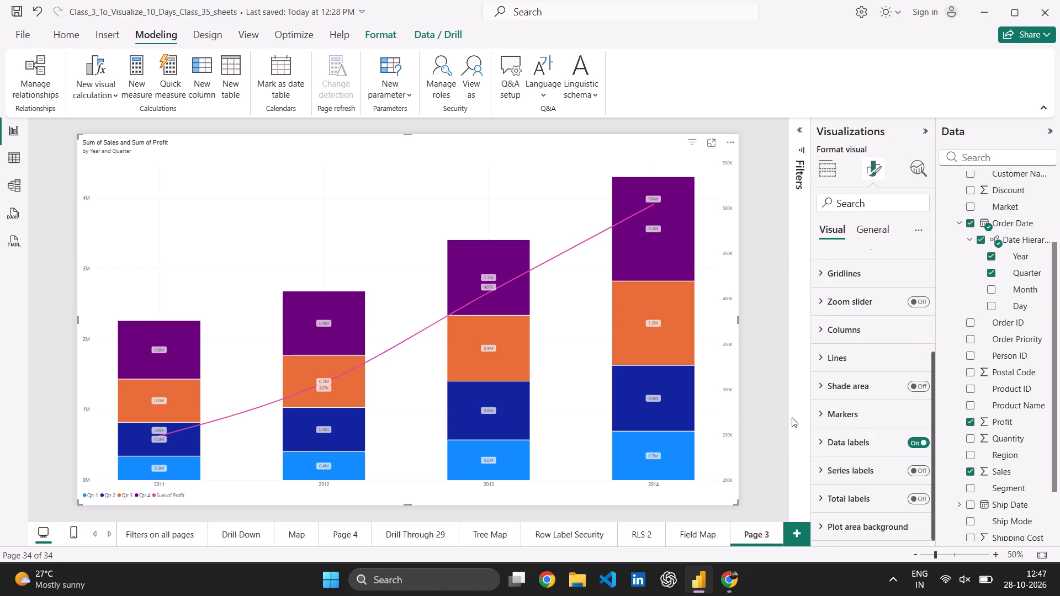
pyautogui.click(762, 405)
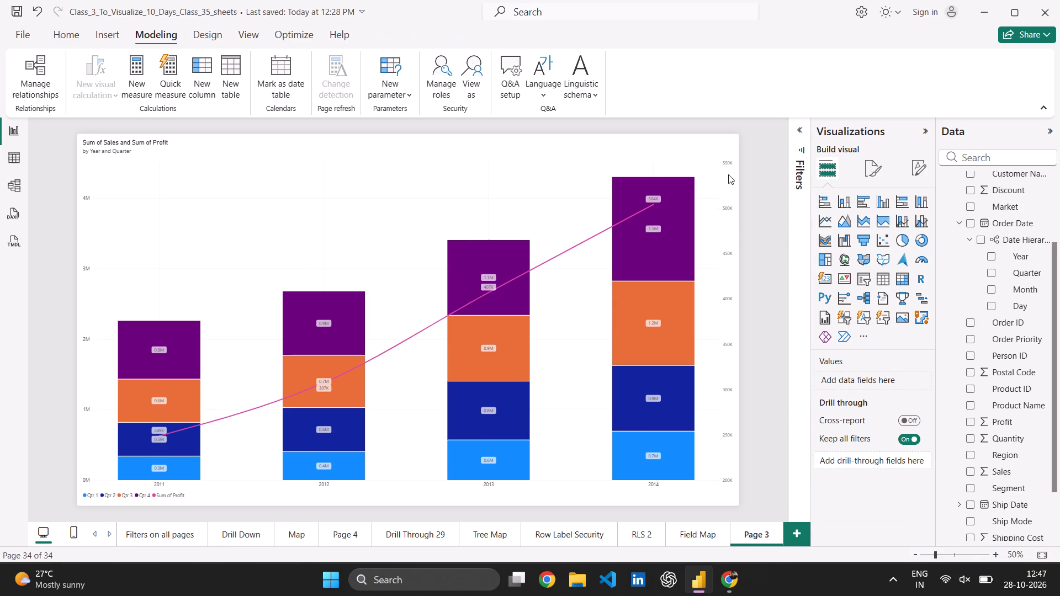
pyautogui.click(769, 223)
# Save the report file.
pyautogui.hotkey('ctrl', 's')
# Rename the current report page, Page 3, as "Line & Stacked column chart".
pyautogui.tripleClick(764, 538)
pyautogui.press('BackSpace')
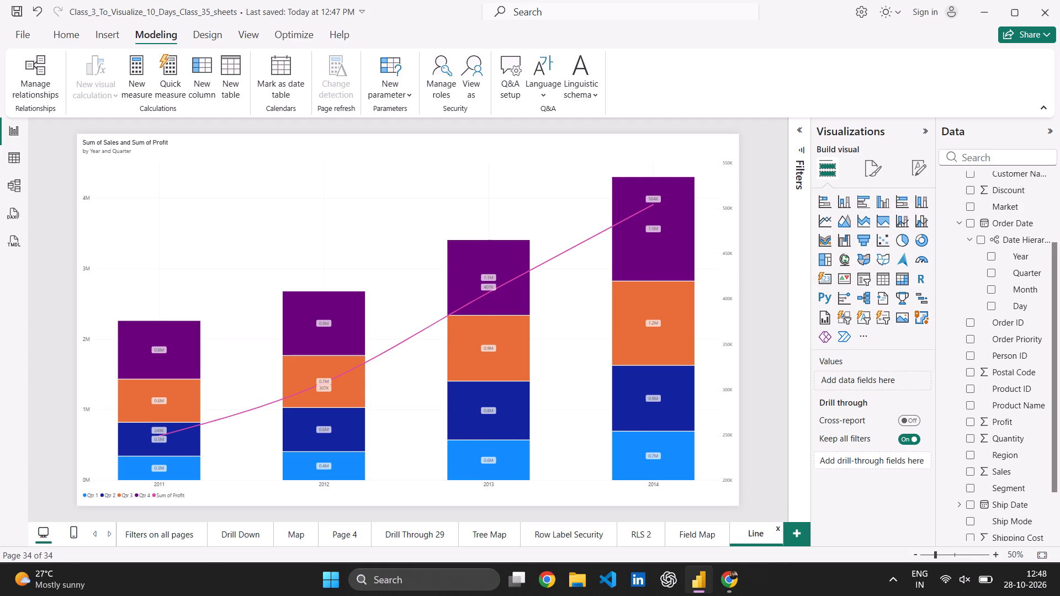
pyautogui.write('&')
pyautogui.press('space')
pyautogui.write('cked')
pyautogui.press('space')
pyautogui.press('BackSpace')
pyautogui.press('BackSpace')
pyautogui.press('BackSpace')
pyautogui.press('BackSpace')
pyautogui.press('BackSpace')
pyautogui.write('acked')
pyautogui.press('space')
pyautogui.write('column char')
pyautogui.press('t')
pyautogui.press('Return')
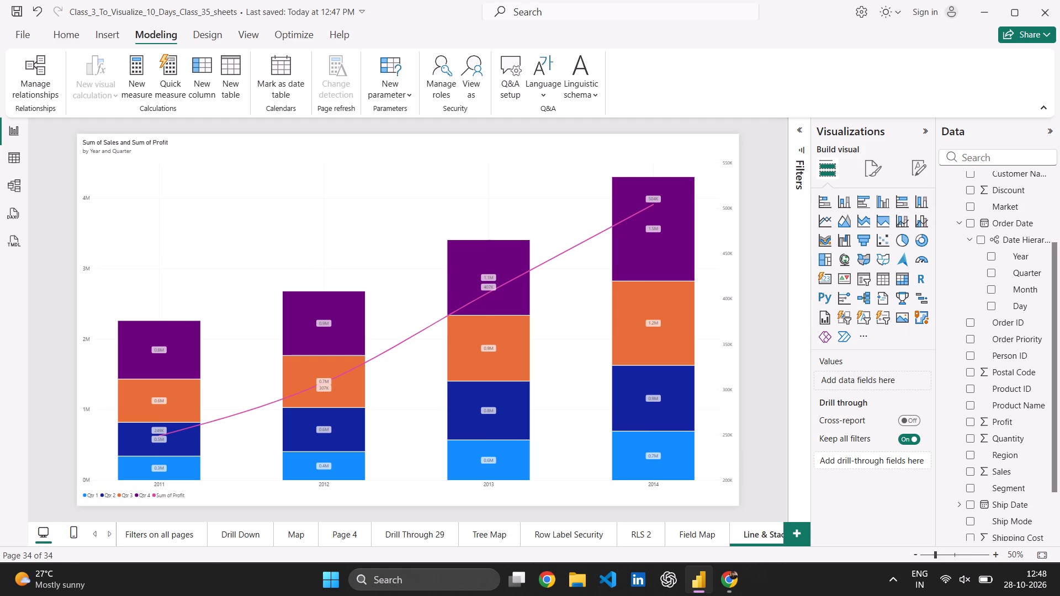
pyautogui.click(770, 450)
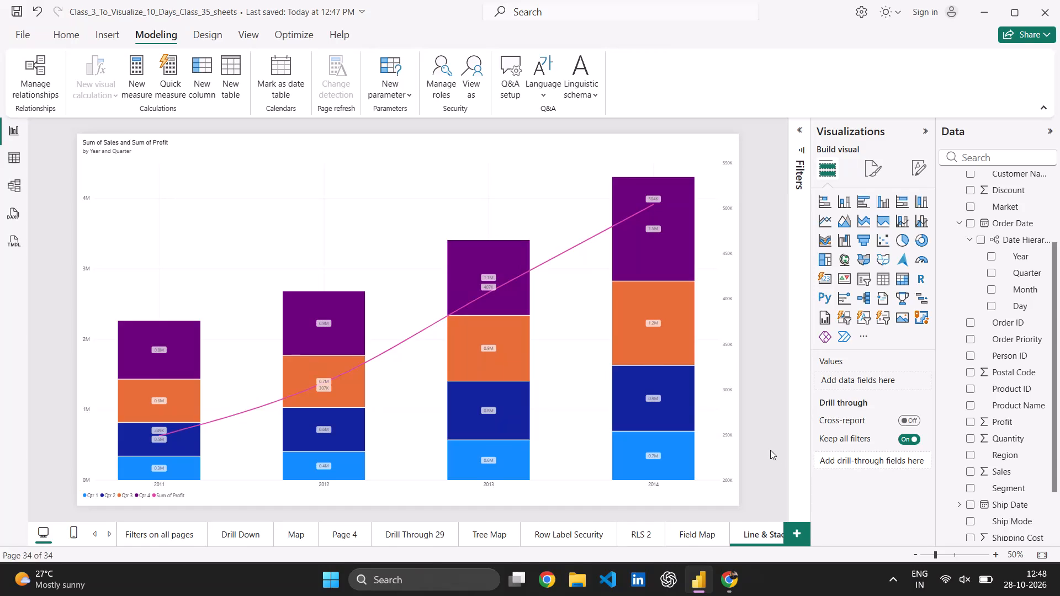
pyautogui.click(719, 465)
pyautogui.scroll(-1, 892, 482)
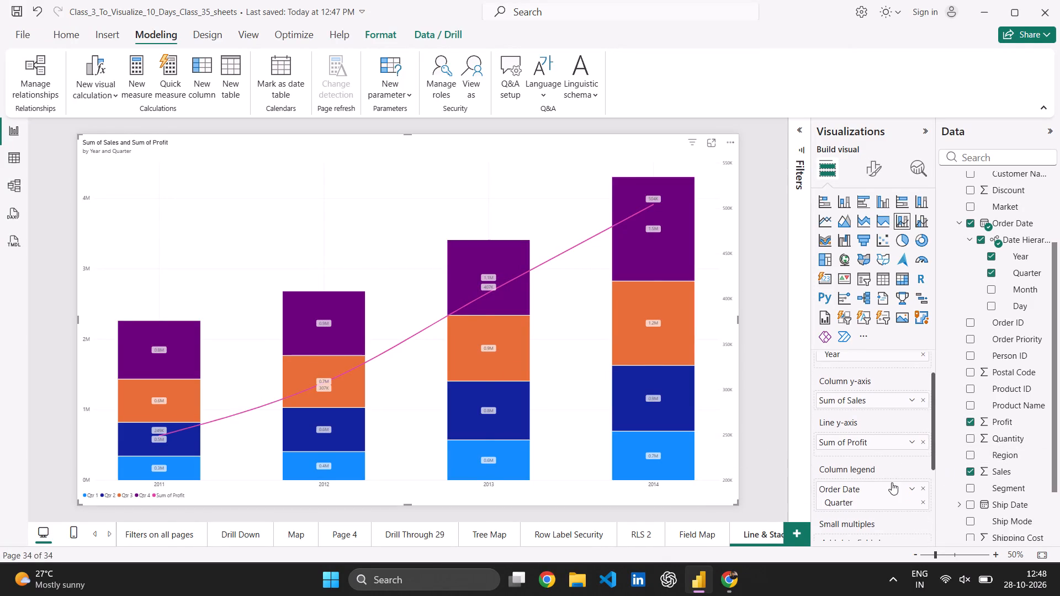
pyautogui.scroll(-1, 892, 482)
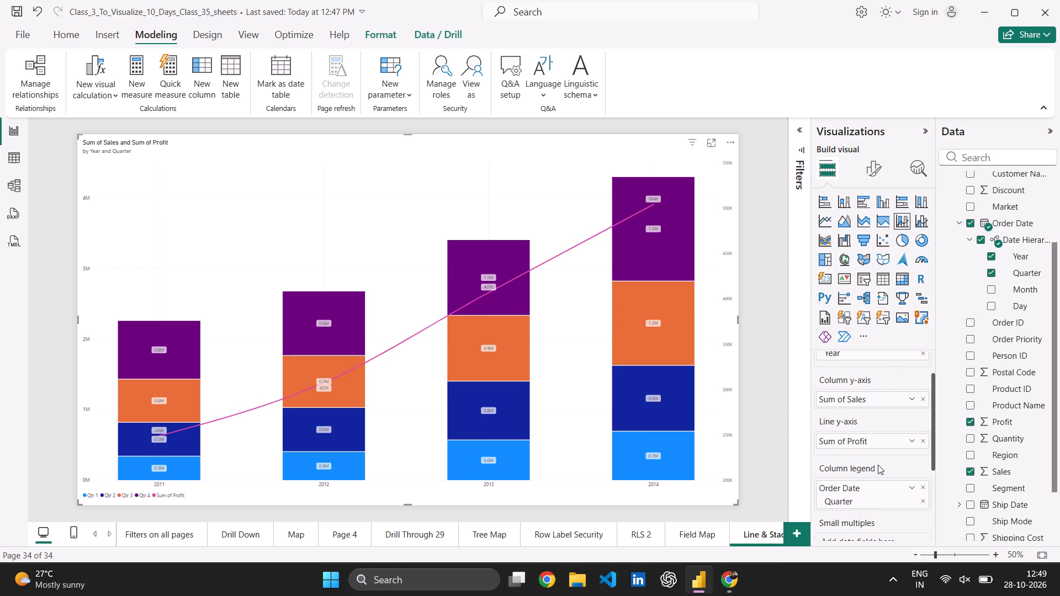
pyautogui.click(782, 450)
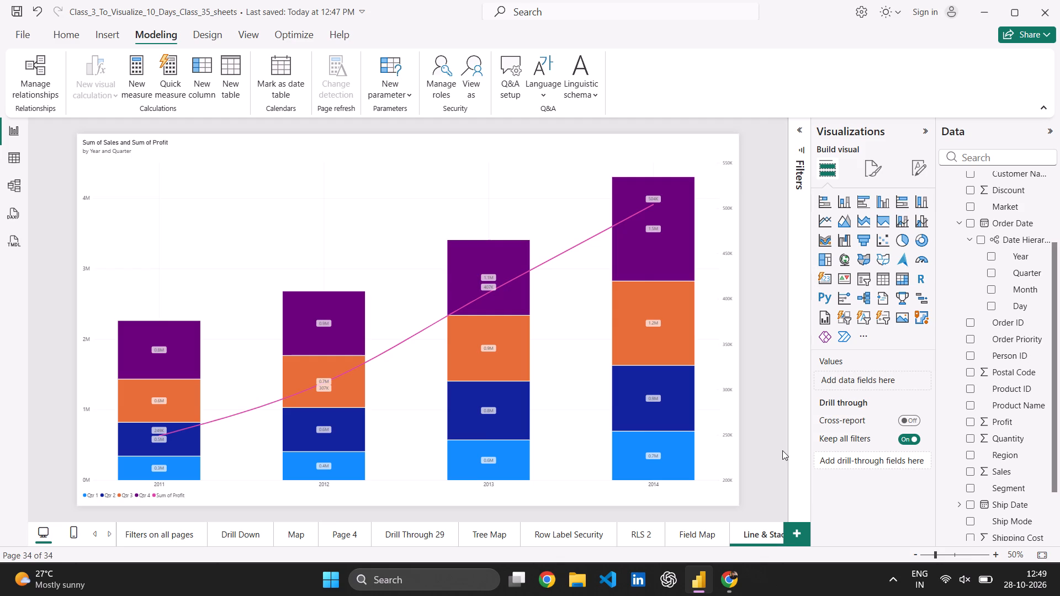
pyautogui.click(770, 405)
# Write "line -trend, staced- contribution, scatter-comparison" in the Windows search box and cut the text.
pyautogui.click(471, 575)
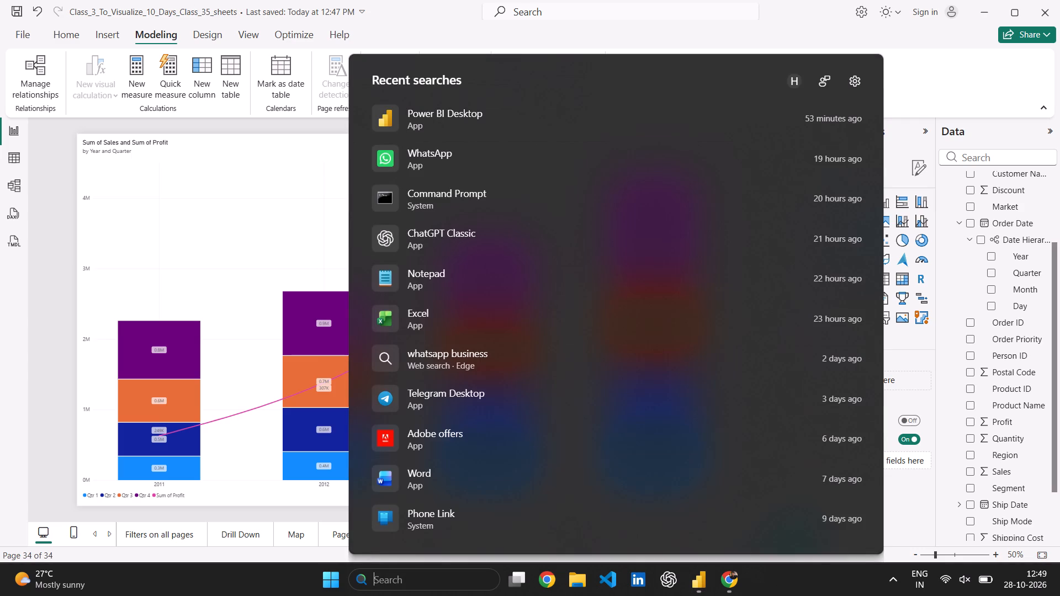
pyautogui.write('line -trend')
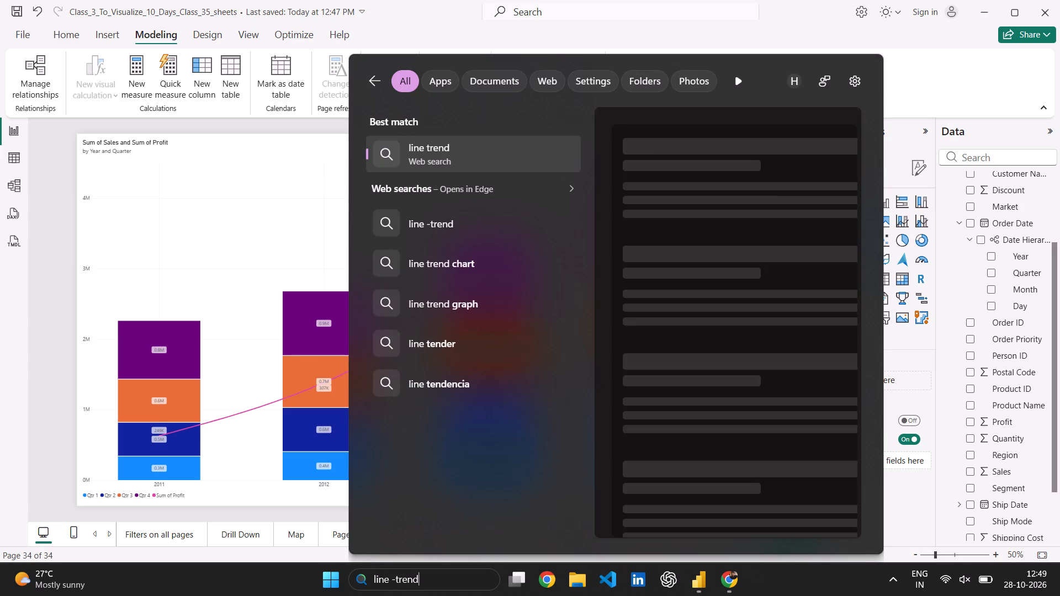
pyautogui.write(',')
pyautogui.press('space')
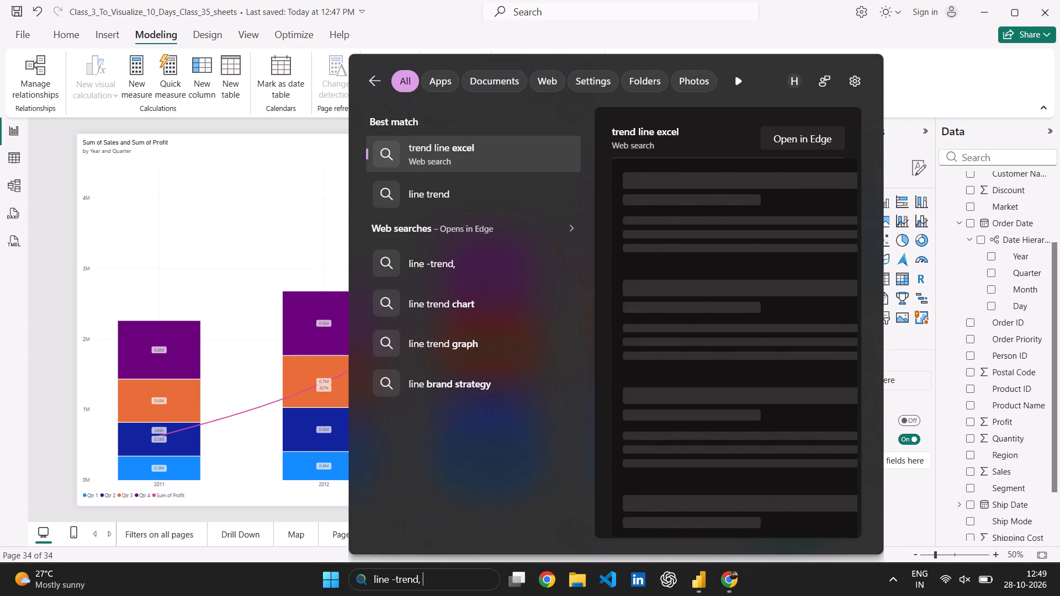
pyautogui.write('staced')
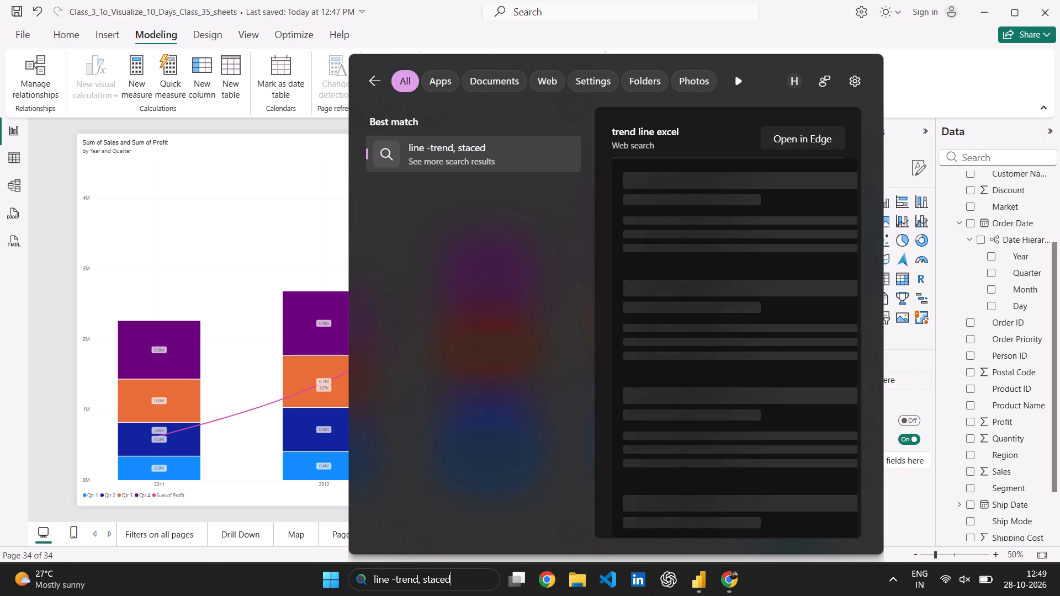
pyautogui.write('- contribution,')
pyautogui.press('space')
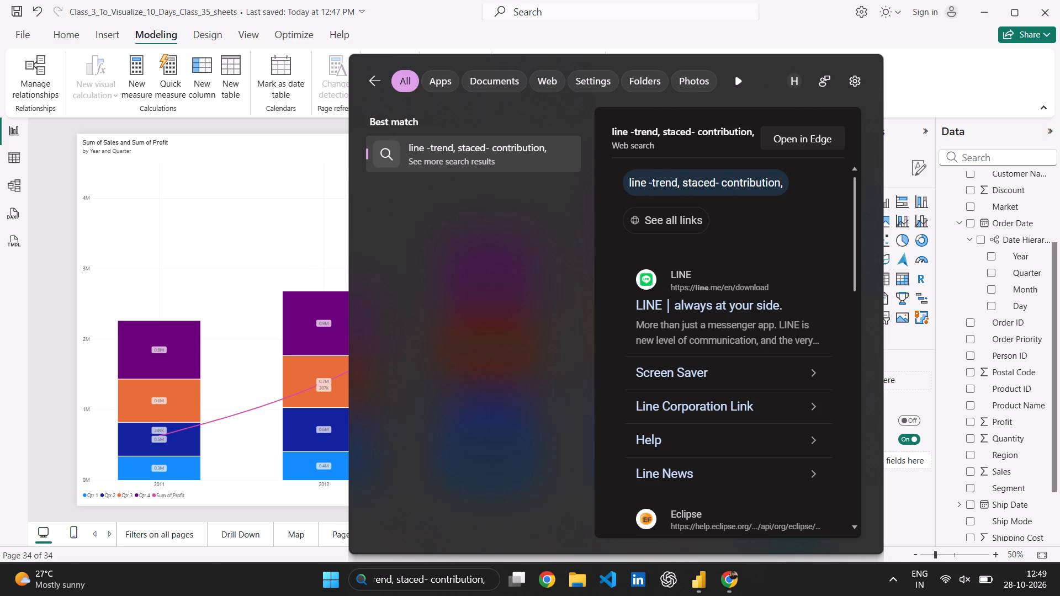
pyautogui.write('scatter-')
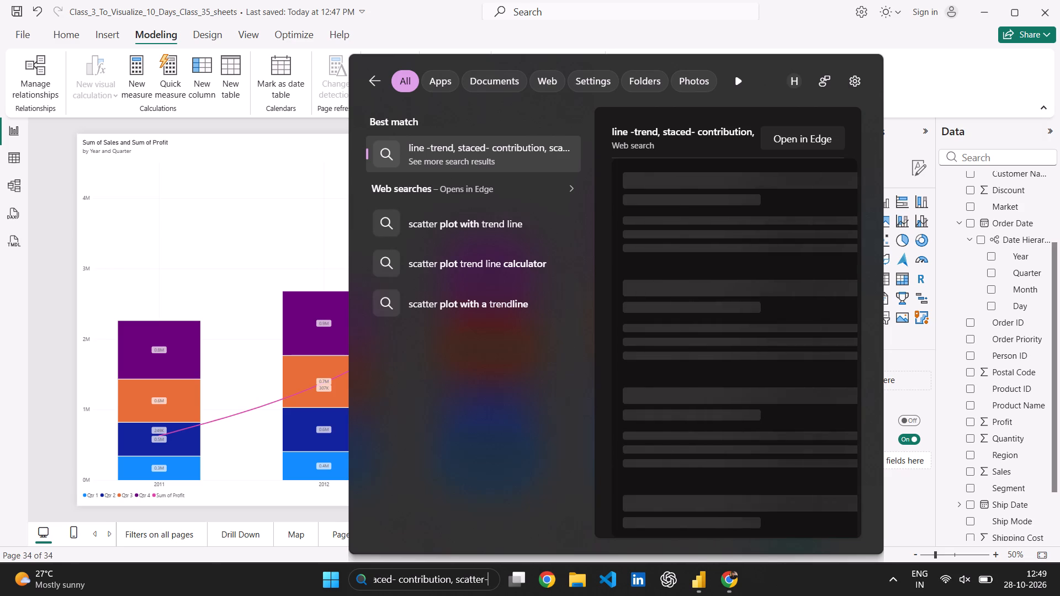
pyautogui.write('comparison')
pyautogui.hotkey('ctrl', 'a')
pyautogui.hotkey('ctrl', 'x')
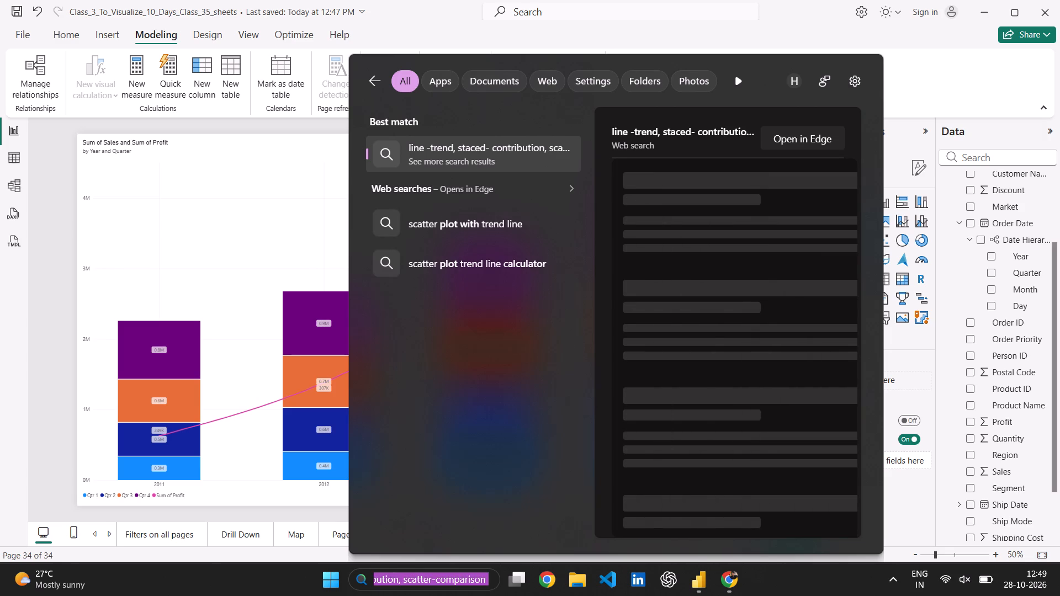
pyautogui.hotkey('ctrl', 'x')
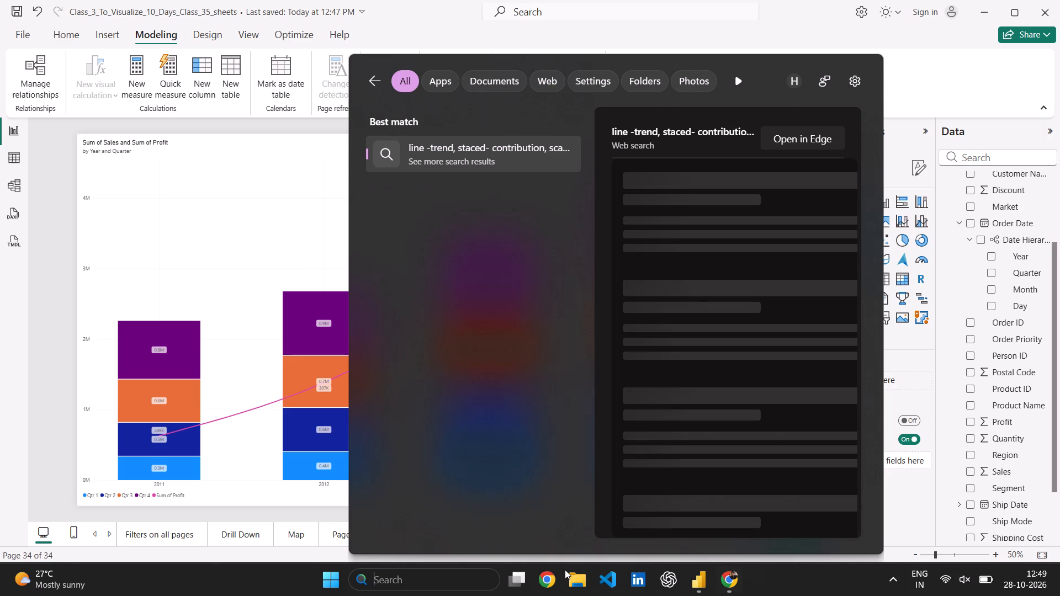
# Open Notepad, paste the cut text at the end of the Notes Power Bi file, and return to Power BI Desktop.
pyautogui.write('note')
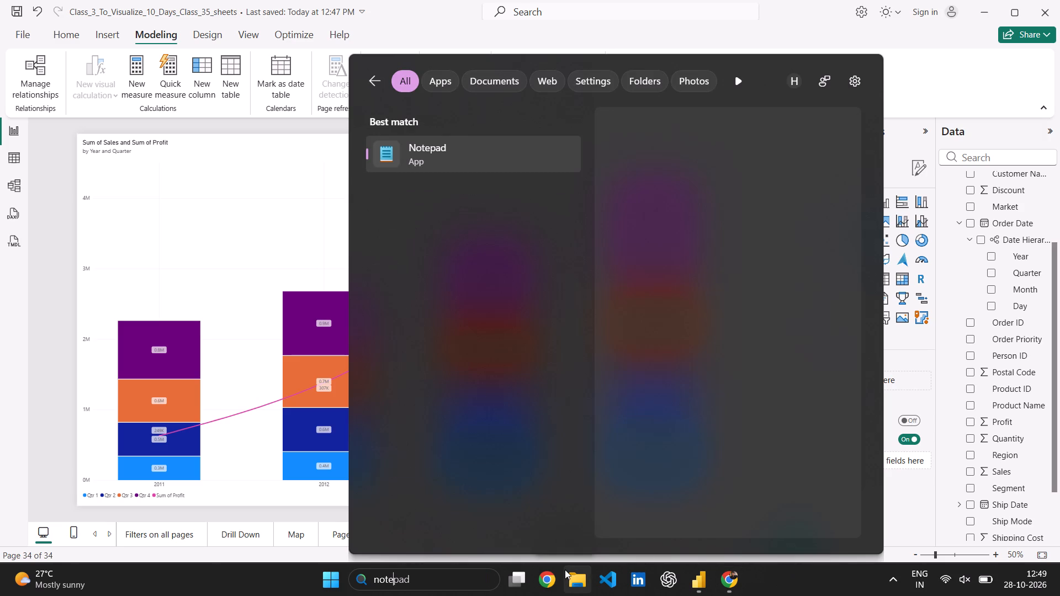
pyautogui.press('Return')
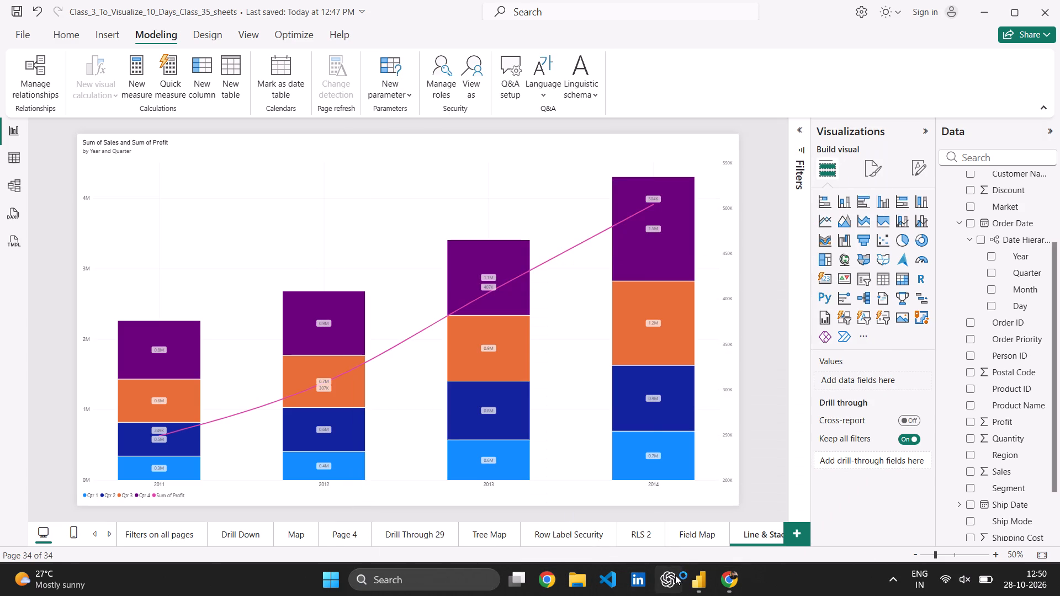
pyautogui.click(460, 573)
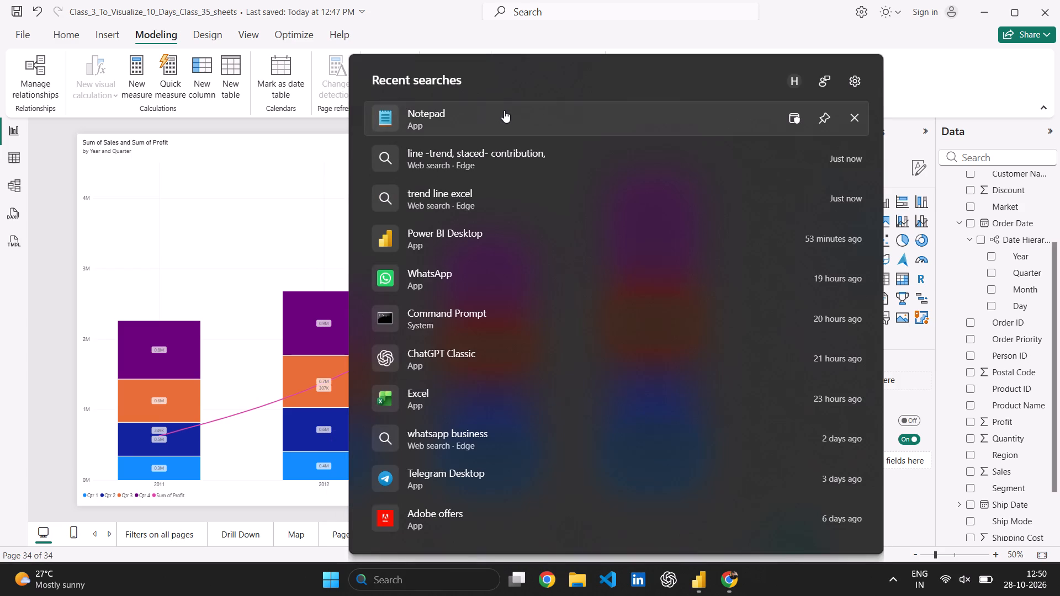
pyautogui.click(504, 110)
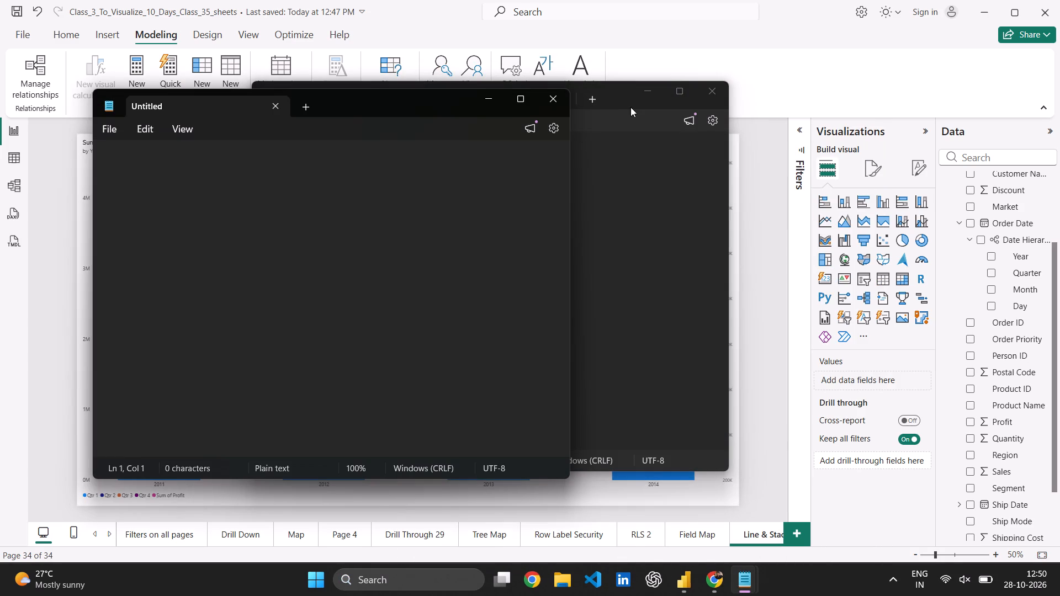
pyautogui.click(552, 104)
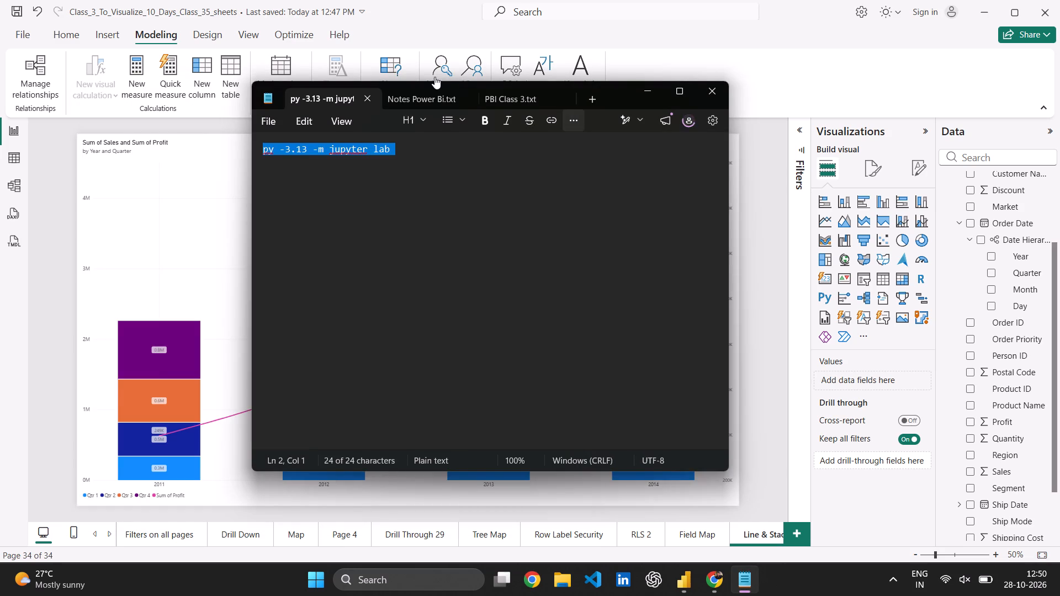
pyautogui.click(421, 95)
pyautogui.scroll(-1, 448, 265)
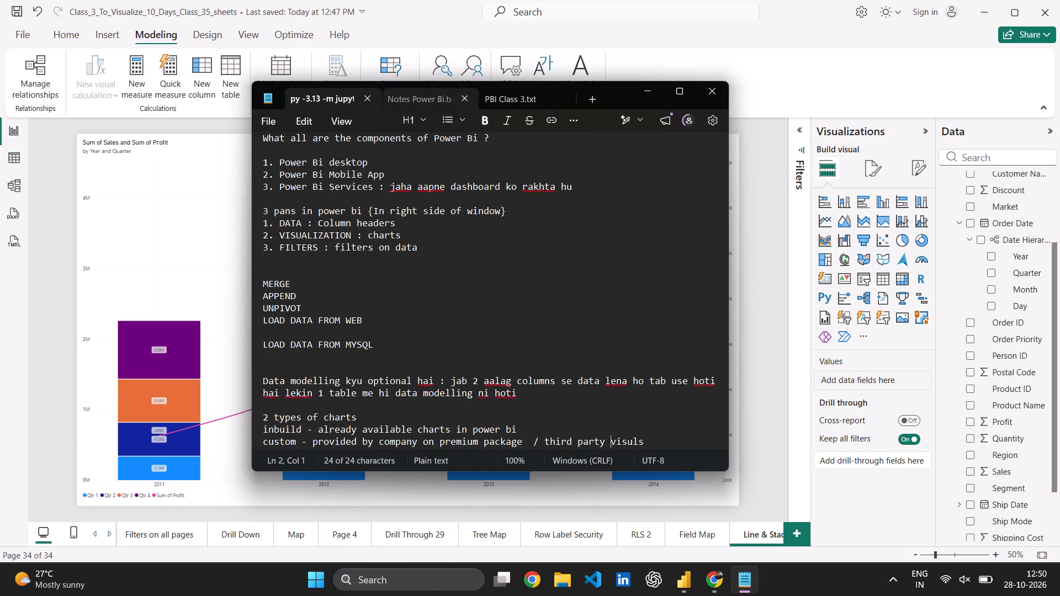
pyautogui.scroll(-7, 448, 265)
pyautogui.click(404, 339)
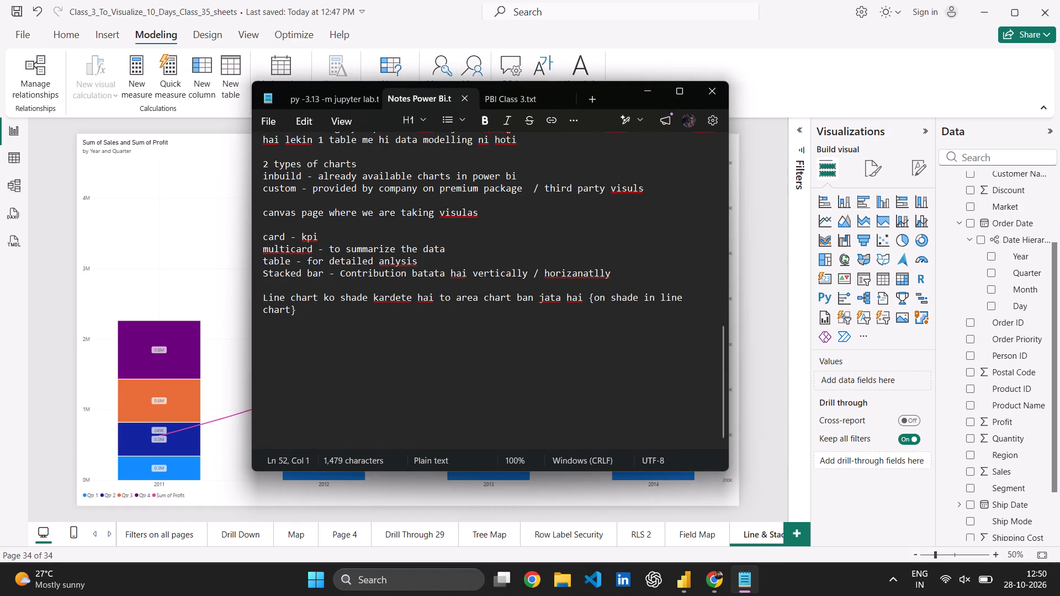
pyautogui.hotkey('ctrl', 'v')
pyautogui.click(646, 97)
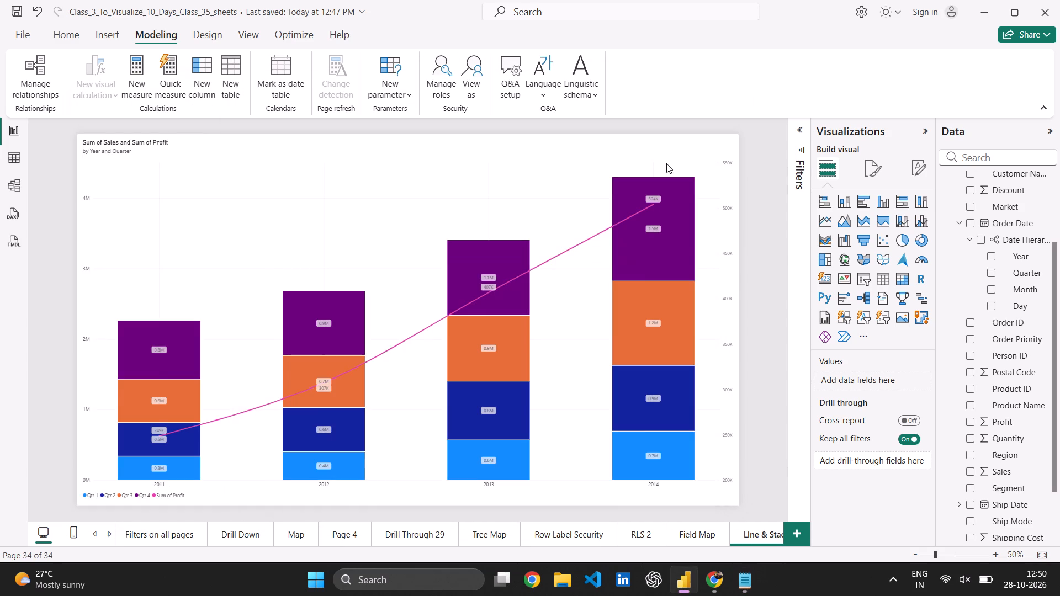
# Add a new report page and insert a line and clustered column chart enlarged to fill the whole canvas.
pyautogui.click(790, 533)
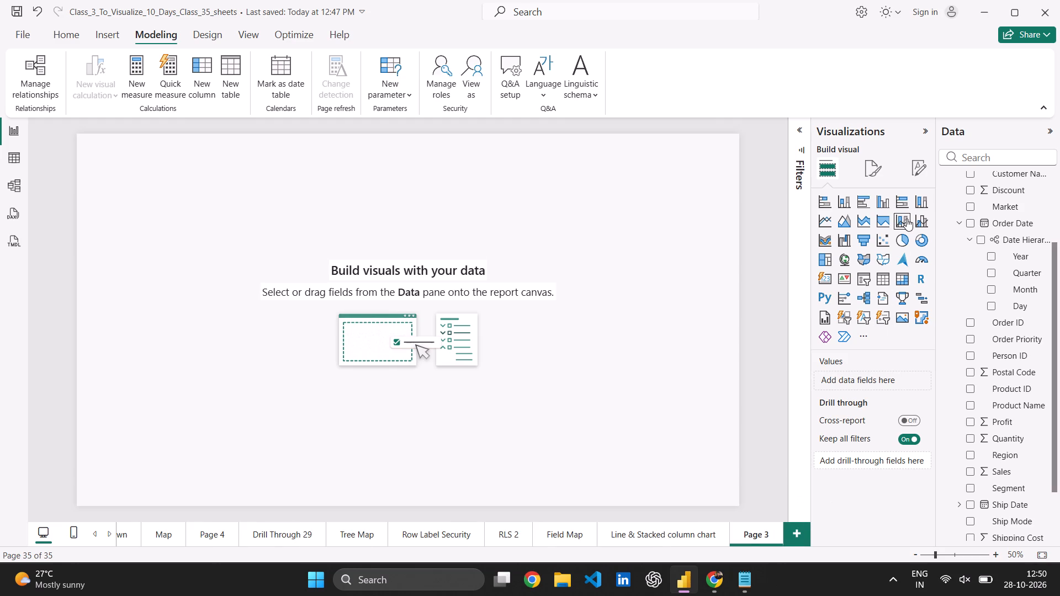
pyautogui.click(916, 216)
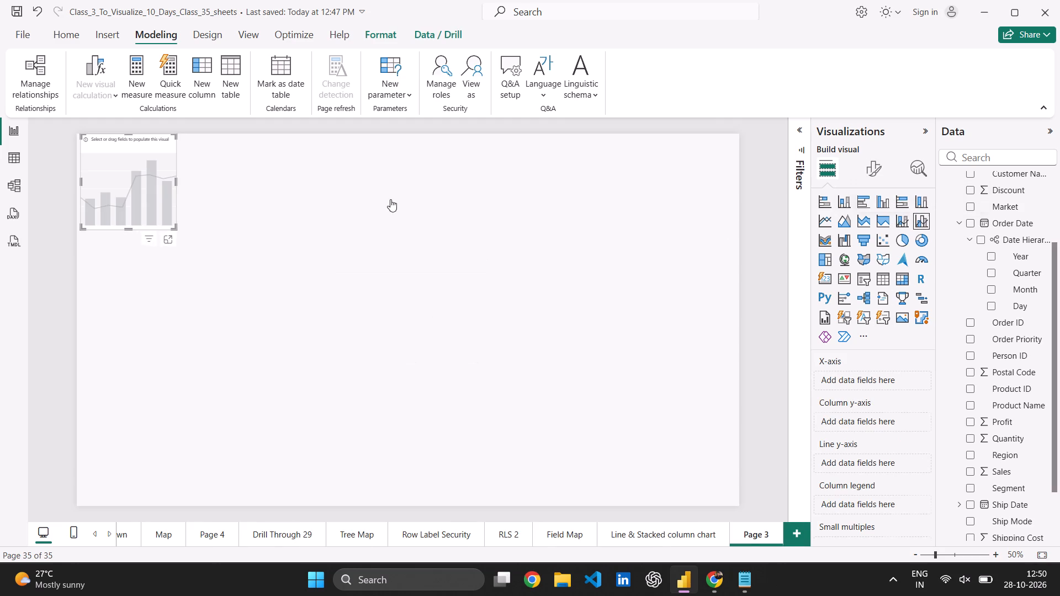
pyautogui.moveTo(174, 227); pyautogui.dragTo(711, 543)
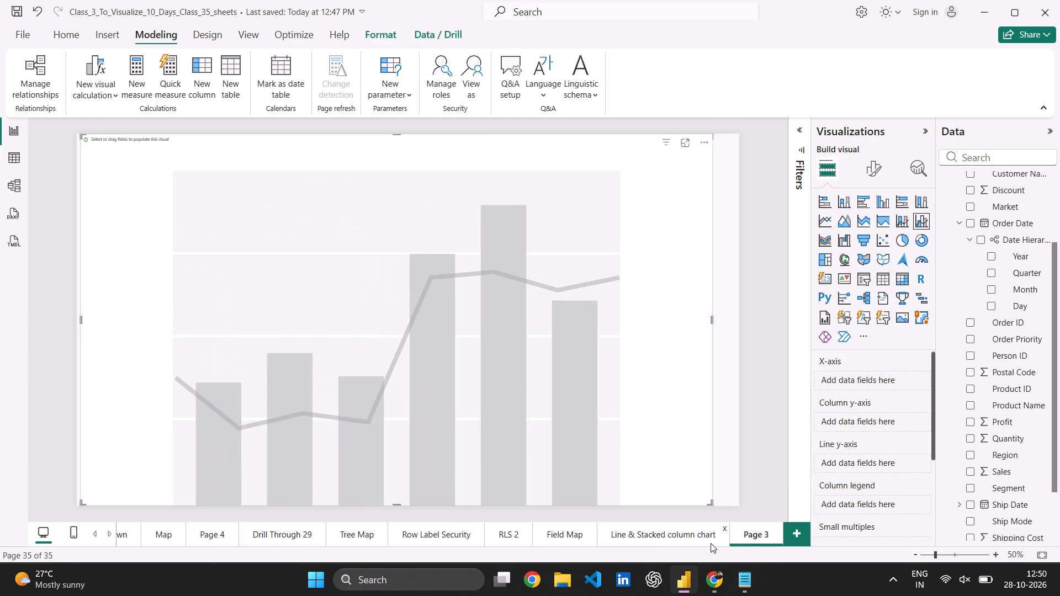
pyautogui.moveTo(637, 224); pyautogui.dragTo(592, 216)
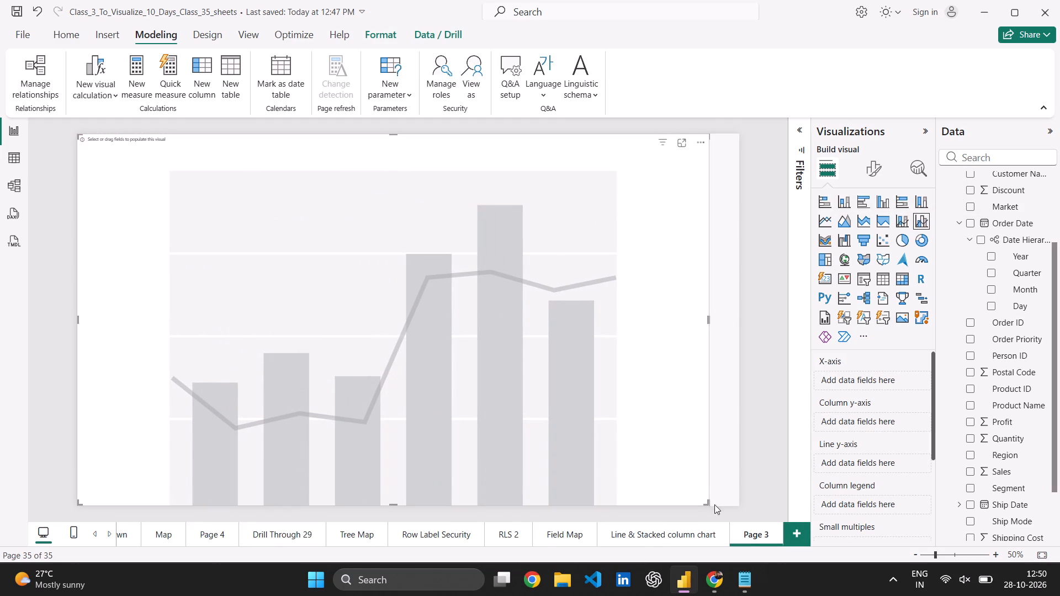
pyautogui.moveTo(706, 503); pyautogui.dragTo(754, 508)
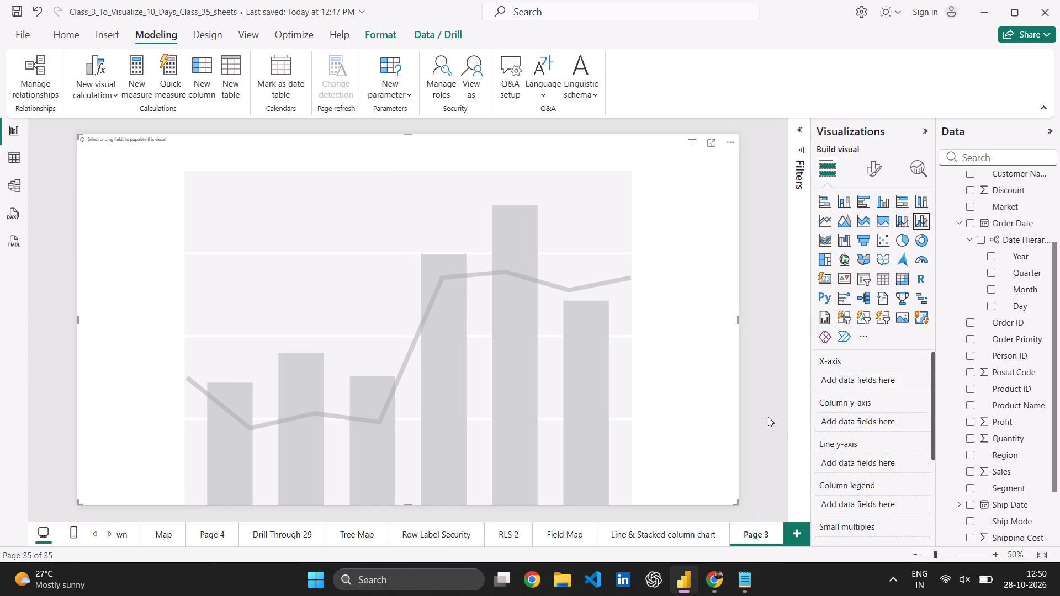
pyautogui.click(745, 416)
pyautogui.click(719, 407)
# Assign Category from the Orders table to the chart's X-axis and Sales to its column y-axis.
pyautogui.scroll(2, 1008, 315)
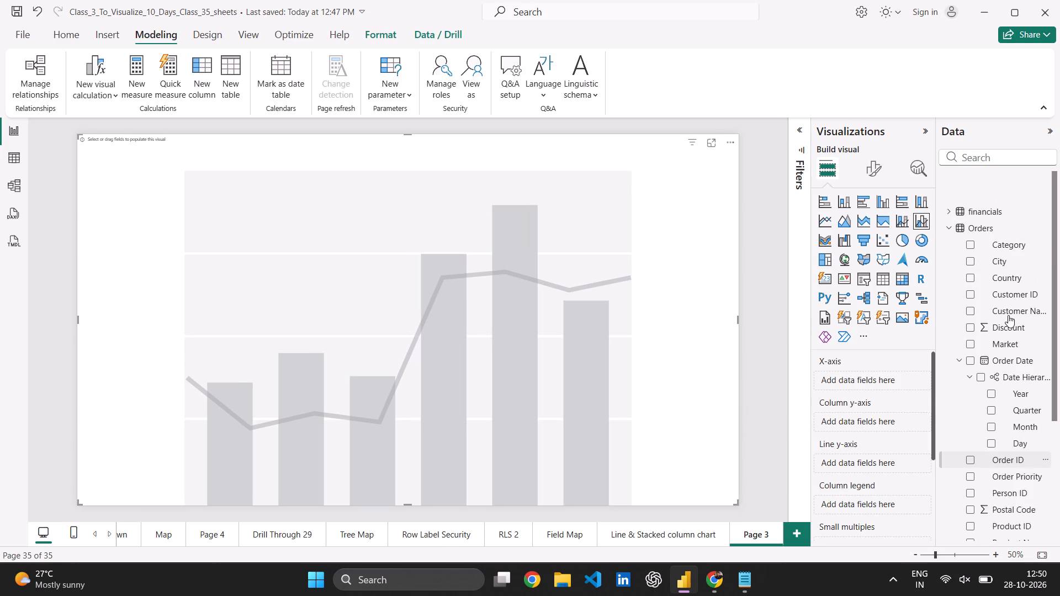
pyautogui.click(968, 210)
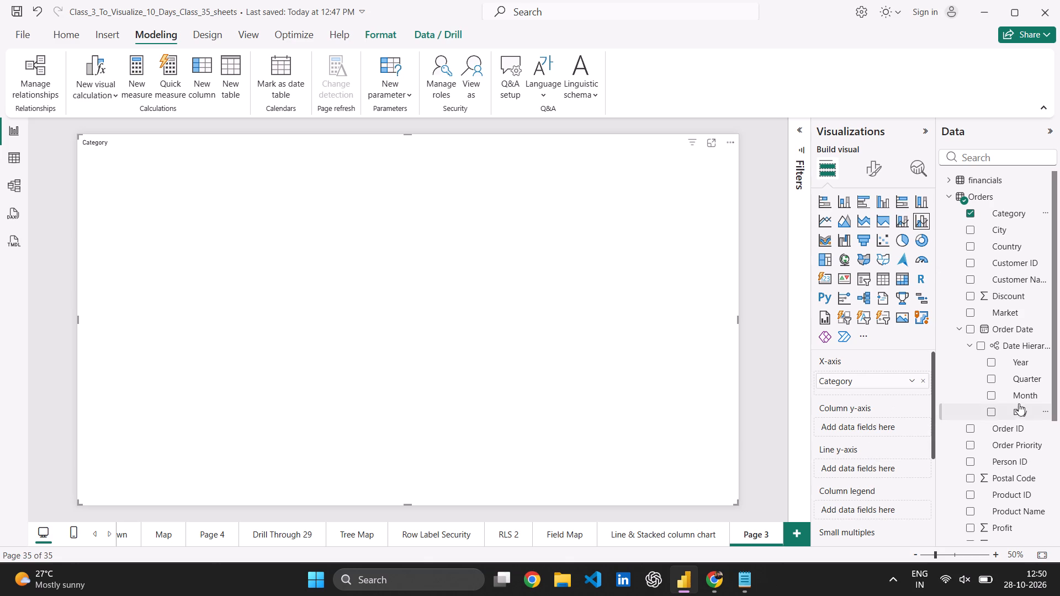
pyautogui.scroll(-1, 982, 512)
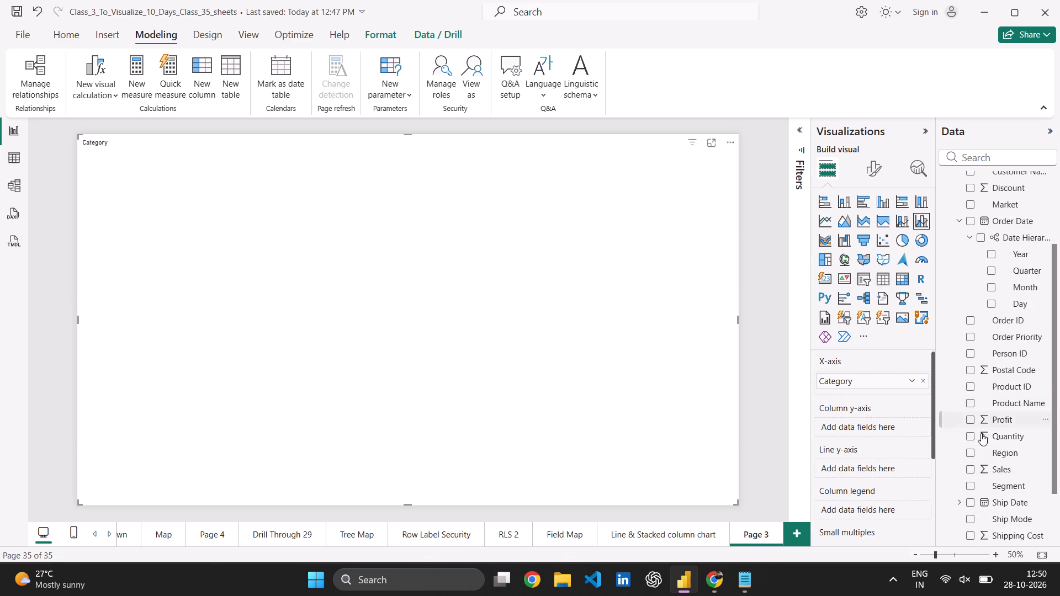
pyautogui.click(967, 467)
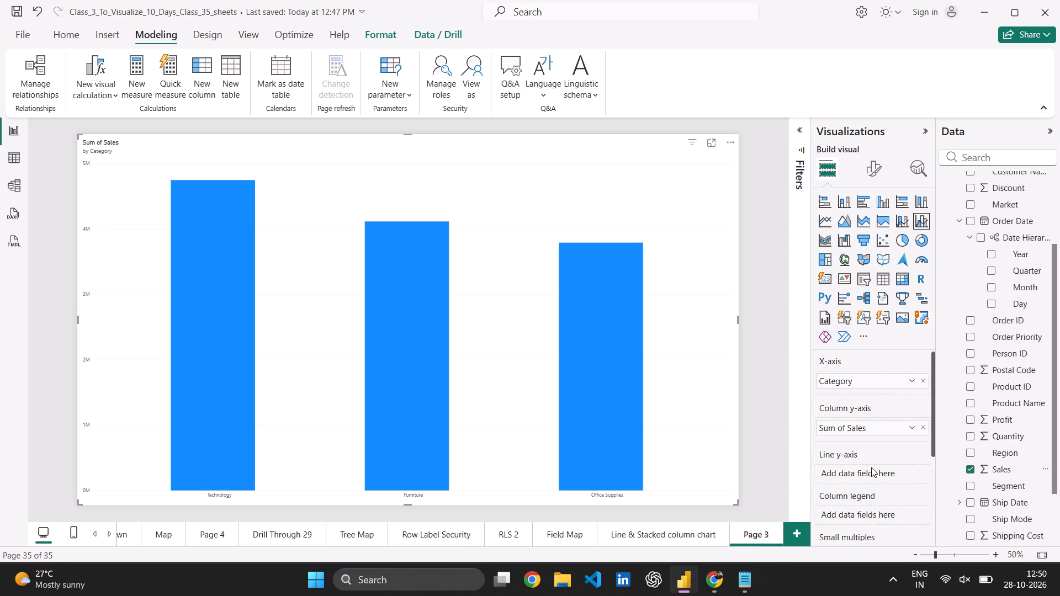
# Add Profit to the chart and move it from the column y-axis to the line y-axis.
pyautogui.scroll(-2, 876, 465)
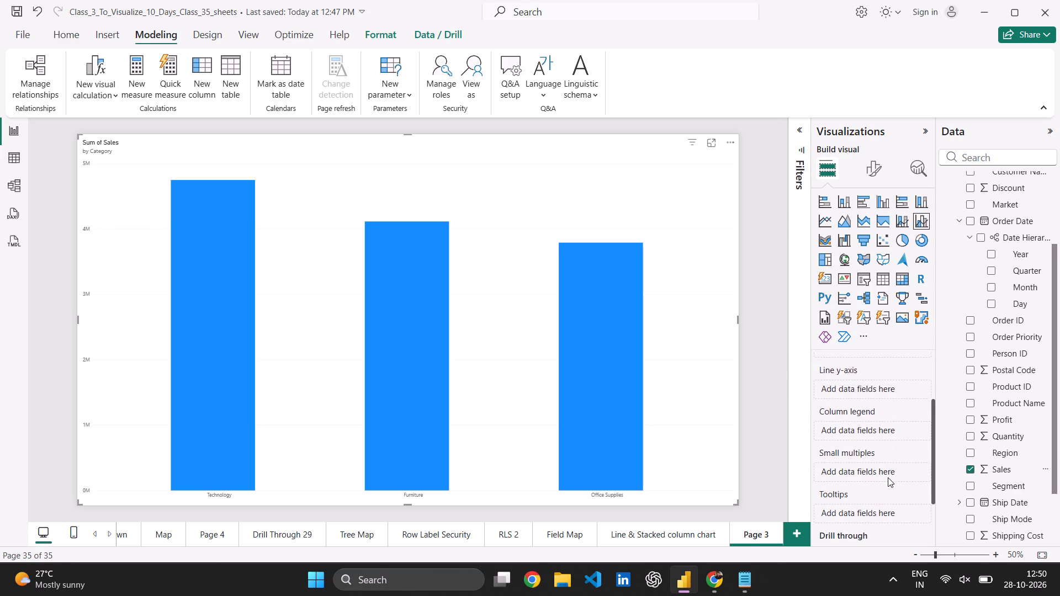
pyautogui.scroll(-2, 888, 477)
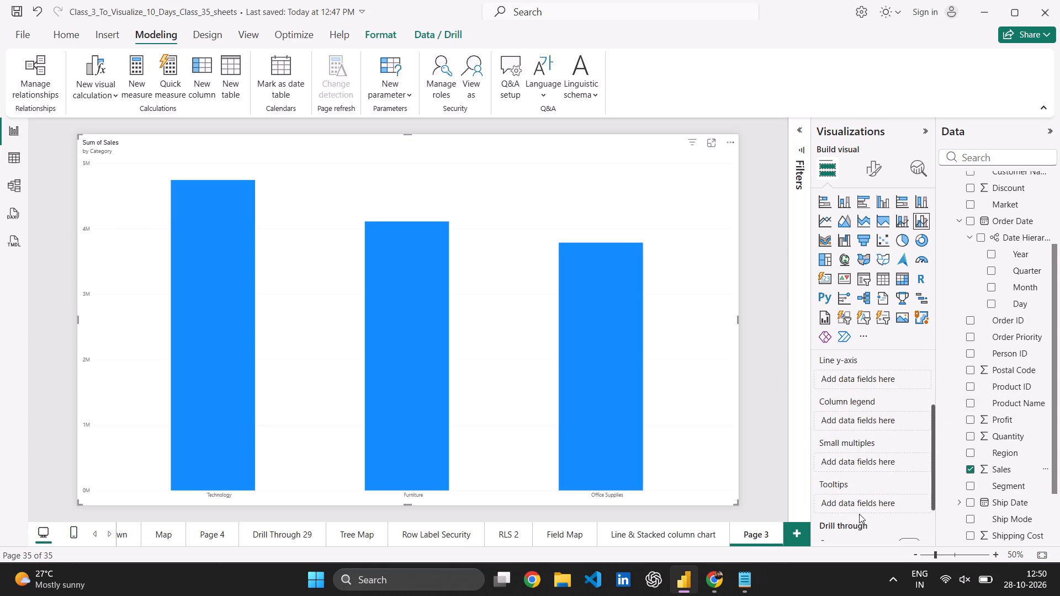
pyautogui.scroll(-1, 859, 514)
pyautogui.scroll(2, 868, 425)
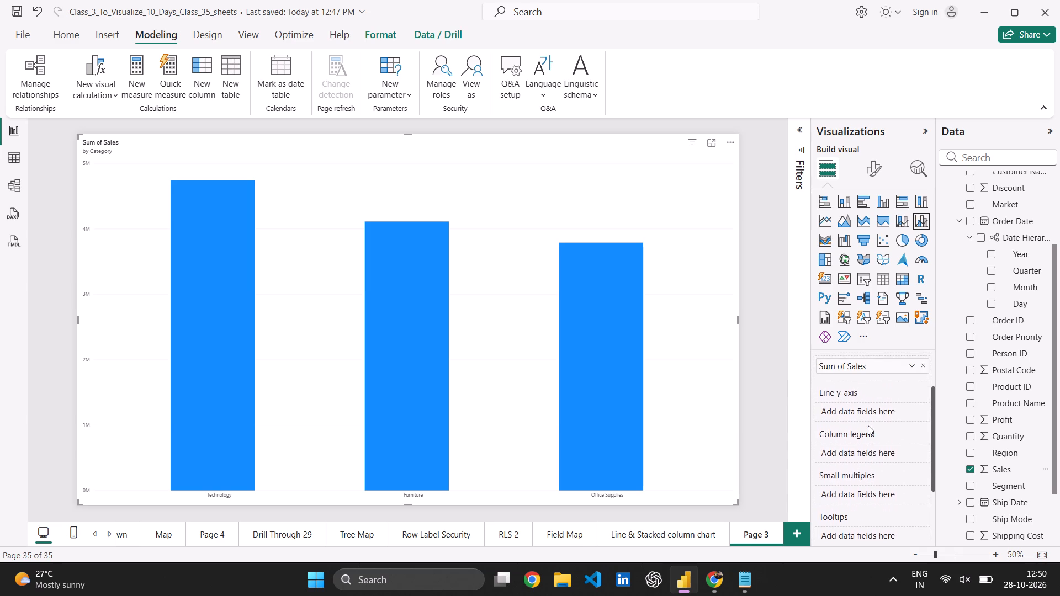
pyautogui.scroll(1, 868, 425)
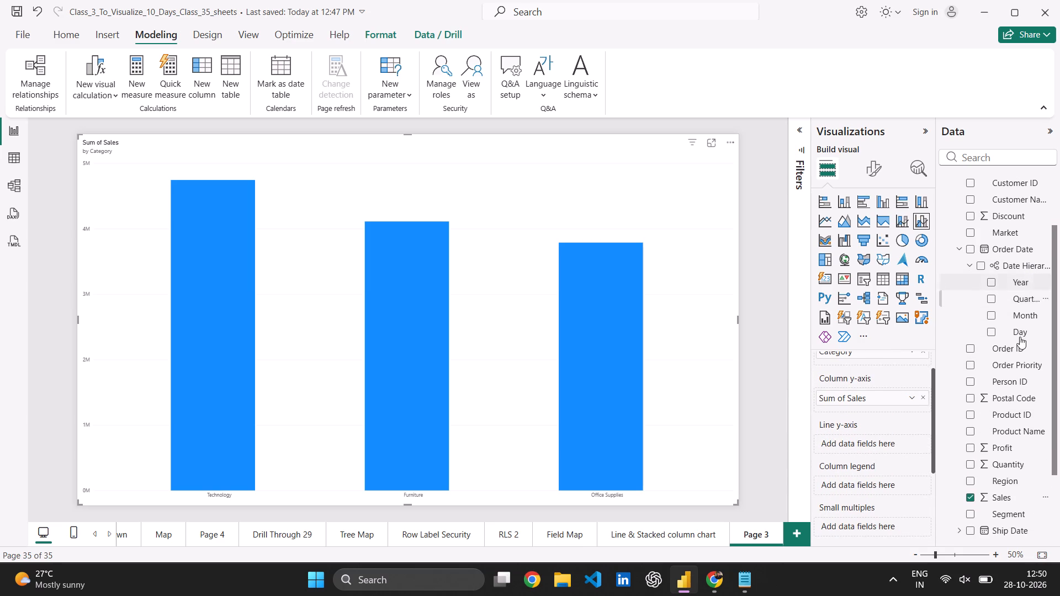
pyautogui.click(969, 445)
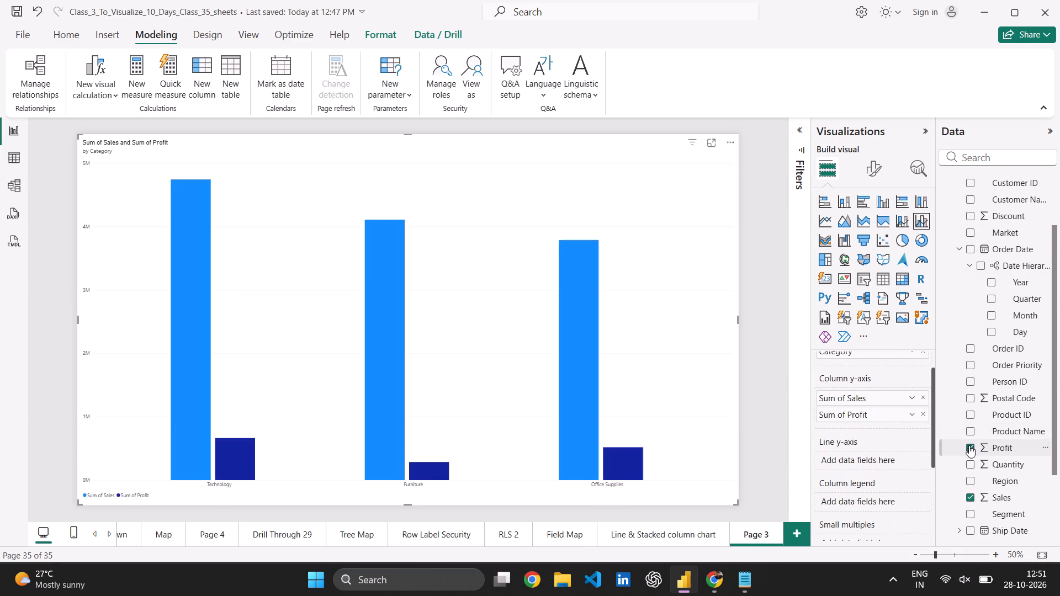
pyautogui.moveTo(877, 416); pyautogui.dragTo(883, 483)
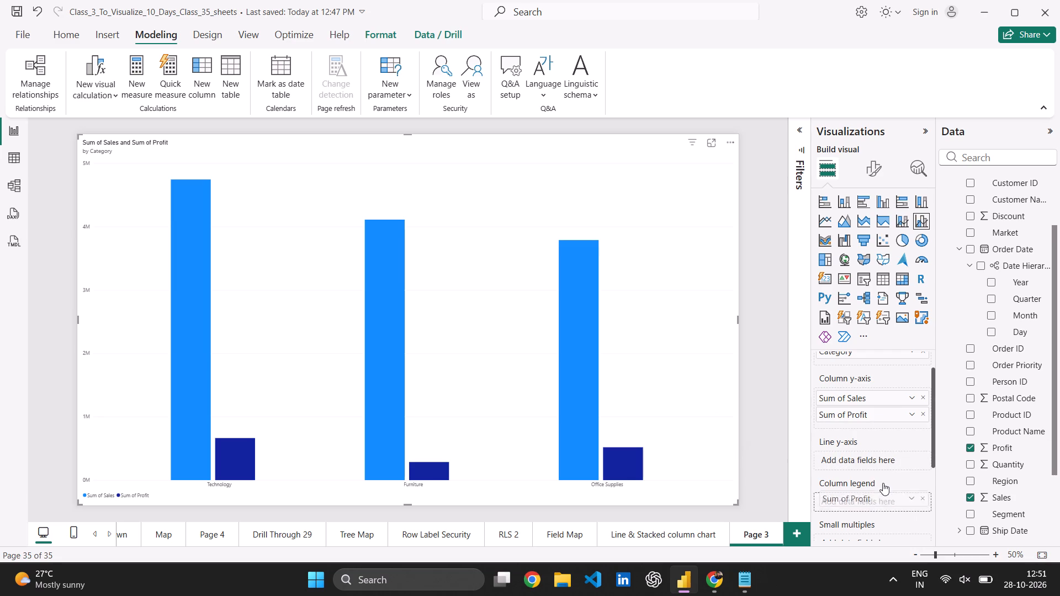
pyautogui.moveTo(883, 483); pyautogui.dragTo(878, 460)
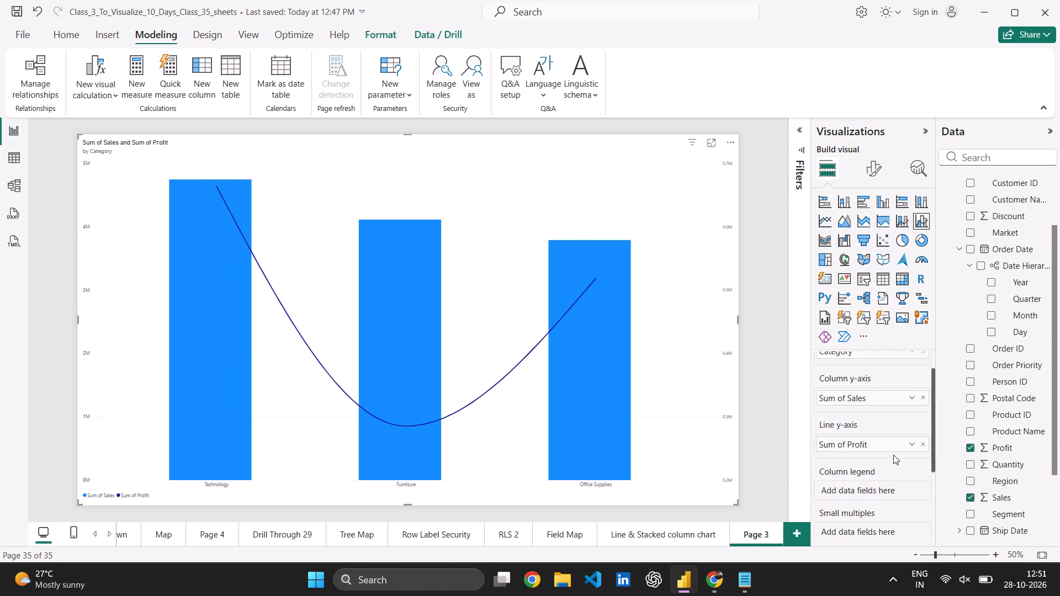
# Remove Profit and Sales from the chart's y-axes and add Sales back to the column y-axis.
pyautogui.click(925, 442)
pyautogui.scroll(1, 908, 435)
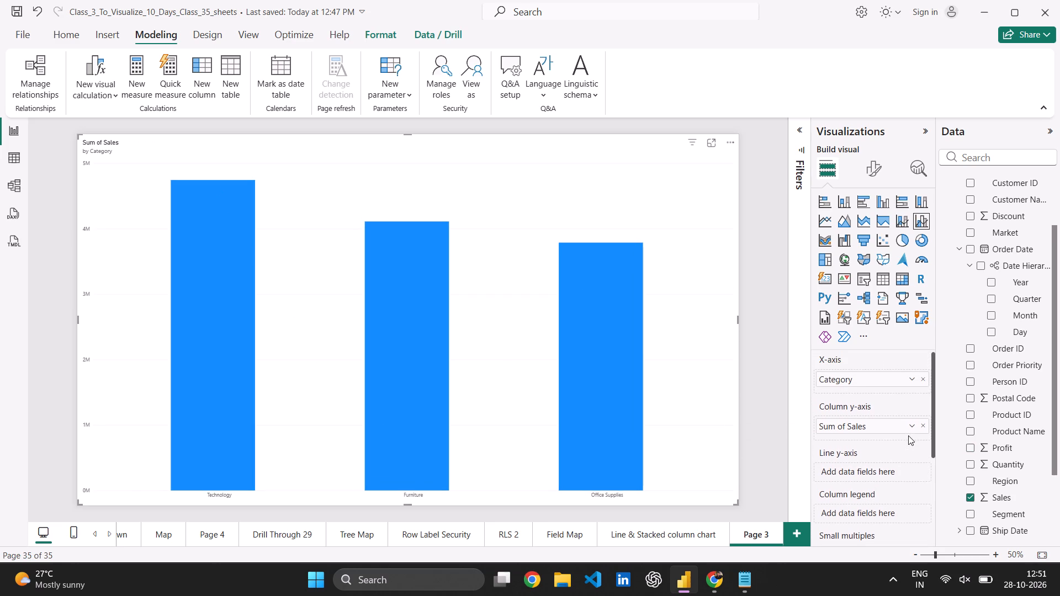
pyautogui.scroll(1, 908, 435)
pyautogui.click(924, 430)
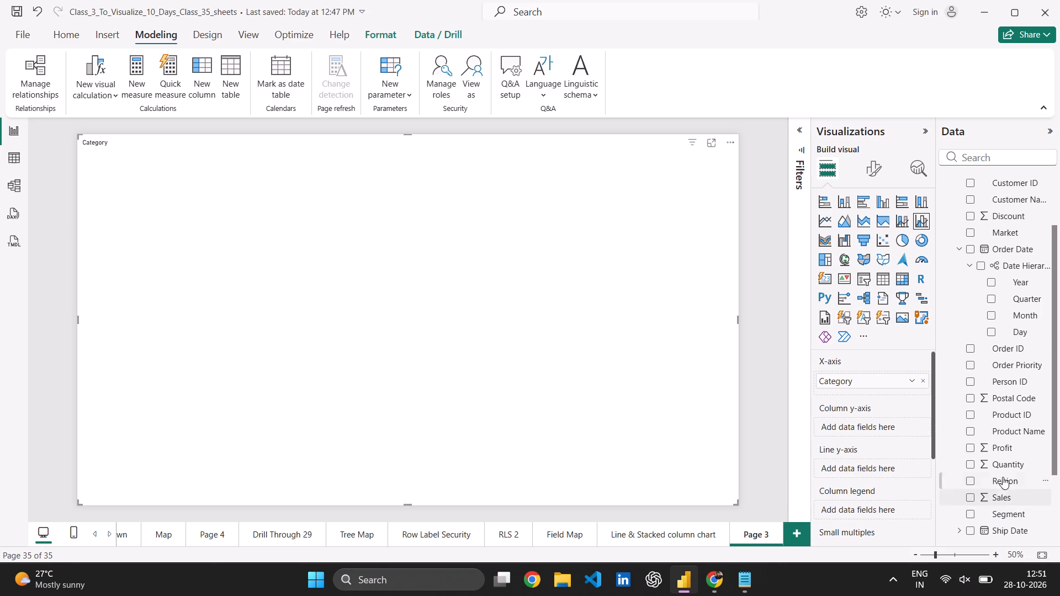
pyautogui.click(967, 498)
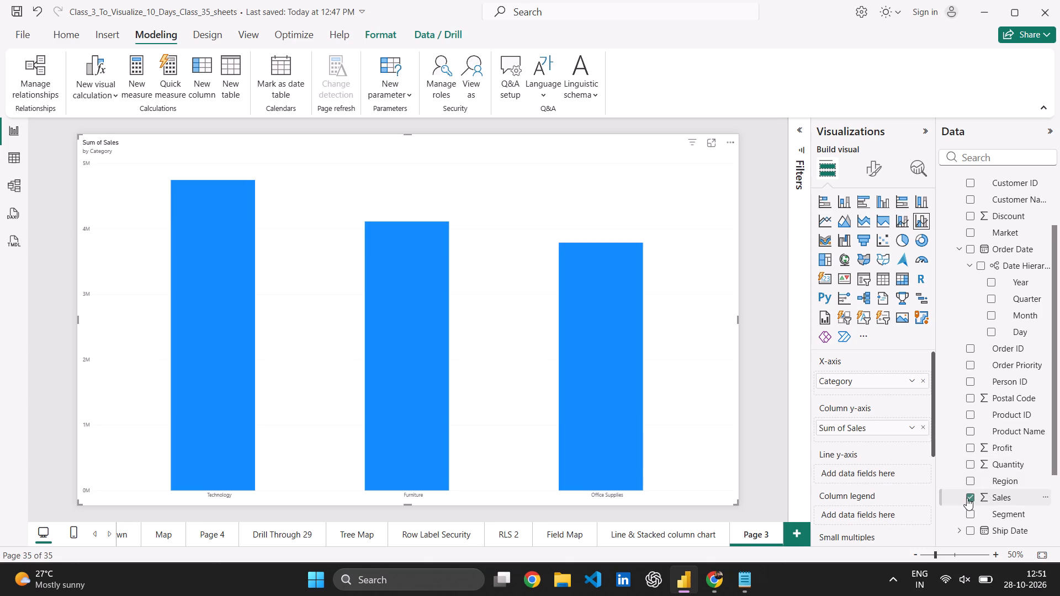
# Assign Profit from the Orders table directly to the chart's line y-axis.
pyautogui.hscroll(1, 976, 325)
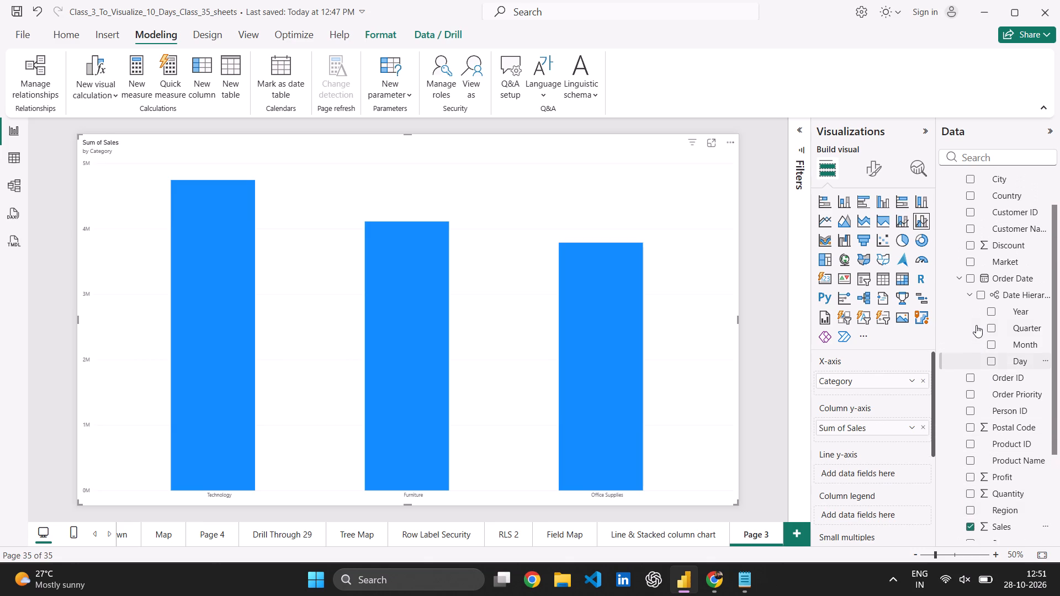
pyautogui.hscroll(1, 976, 325)
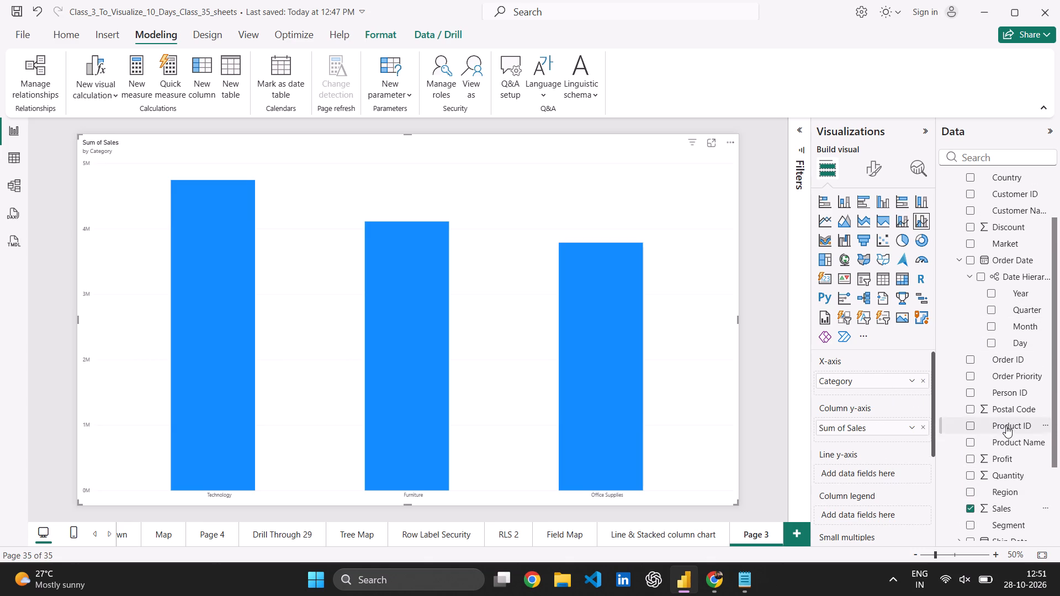
pyautogui.moveTo(987, 457); pyautogui.dragTo(865, 469)
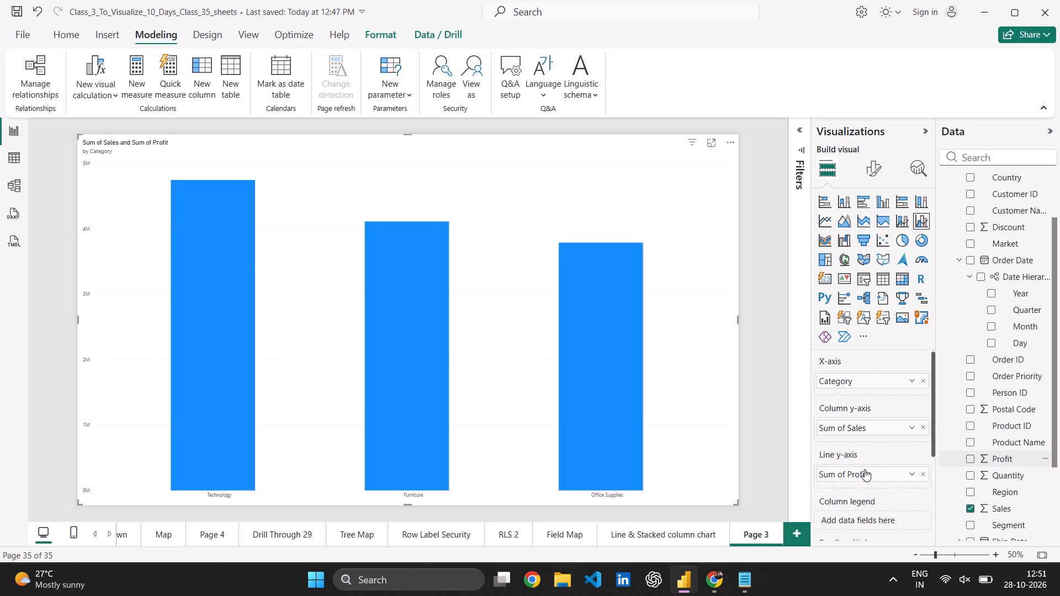
# Set the chart's column legend to Quarter from the Order Date hierarchy.
pyautogui.scroll(-1, 906, 469)
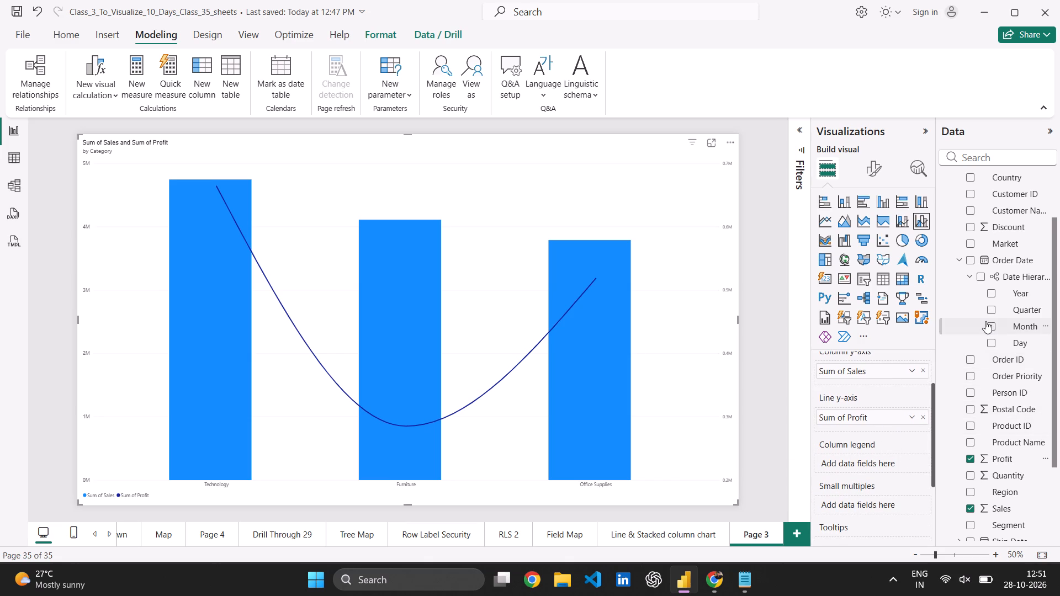
pyautogui.scroll(1, 985, 321)
pyautogui.moveTo(997, 320); pyautogui.dragTo(875, 462)
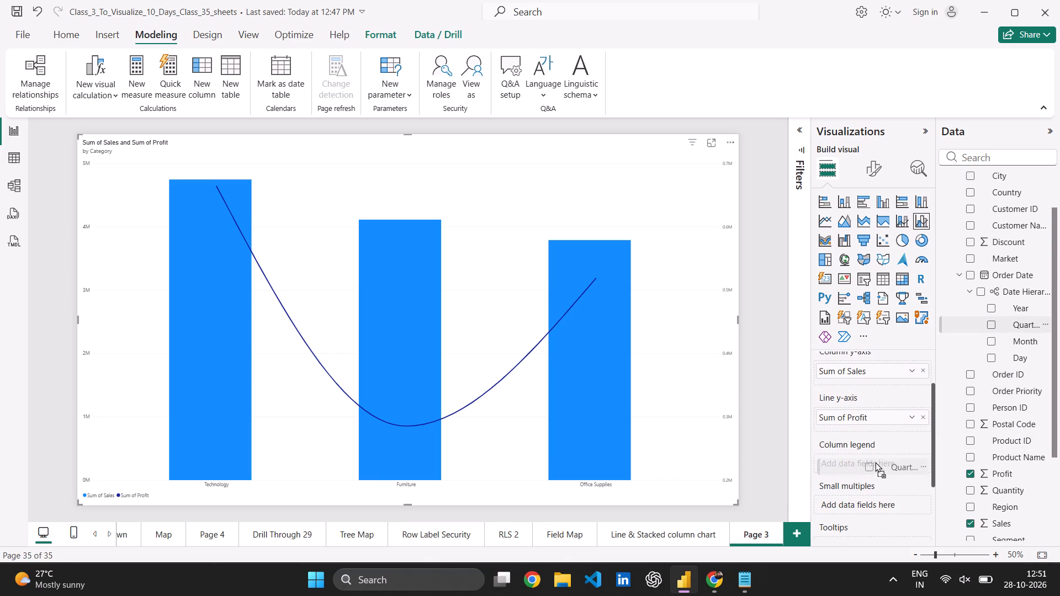
pyautogui.moveTo(875, 462); pyautogui.dragTo(876, 461)
pyautogui.click(752, 451)
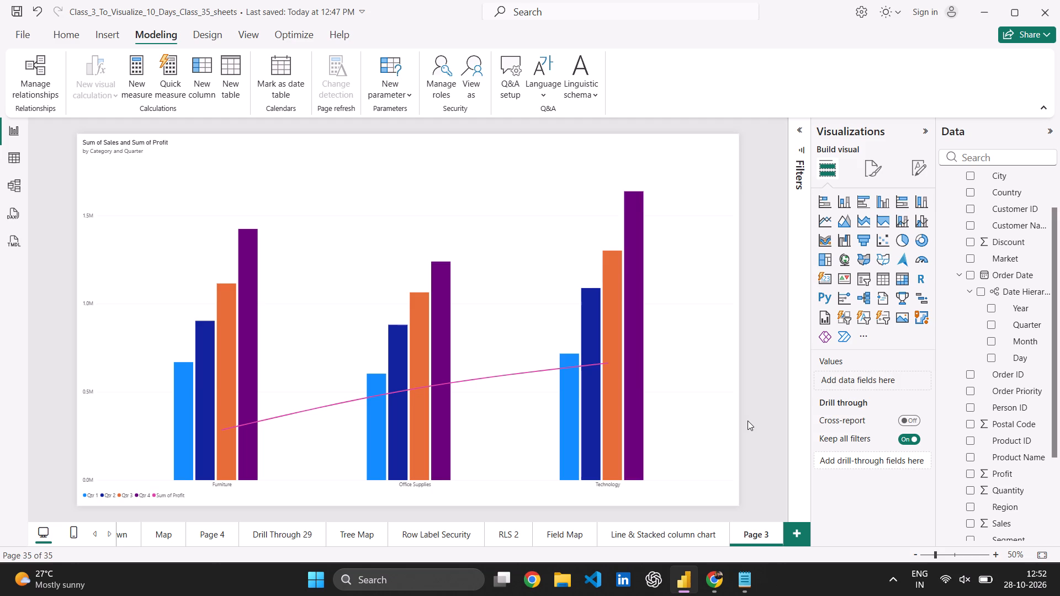
# Rename the current report page, Page 3, as "Line & clustered column chart".
pyautogui.doubleClick(764, 540)
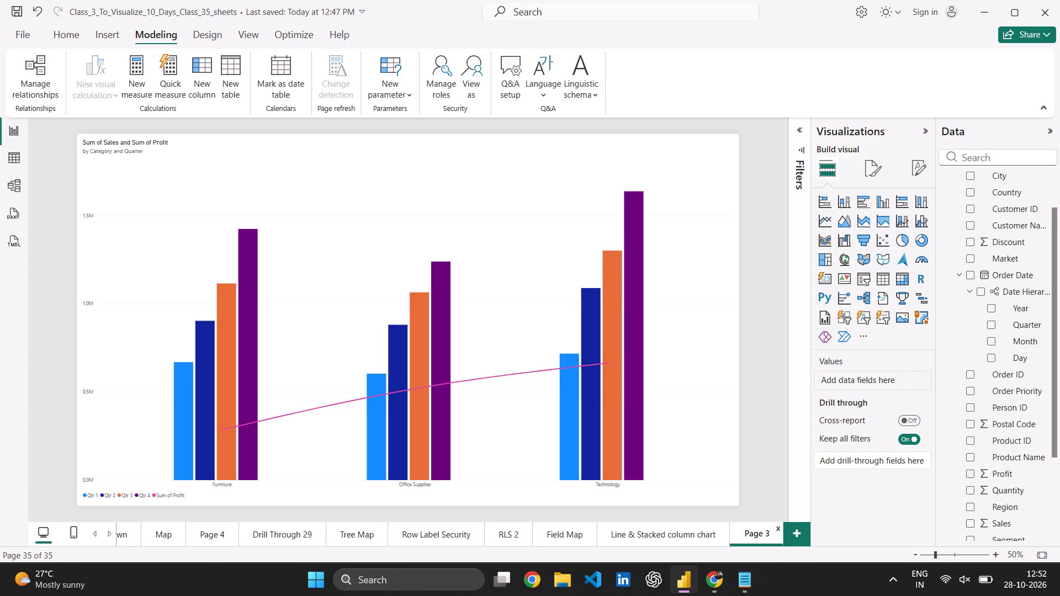
pyautogui.tripleClick(764, 539)
pyautogui.doubleClick(764, 539)
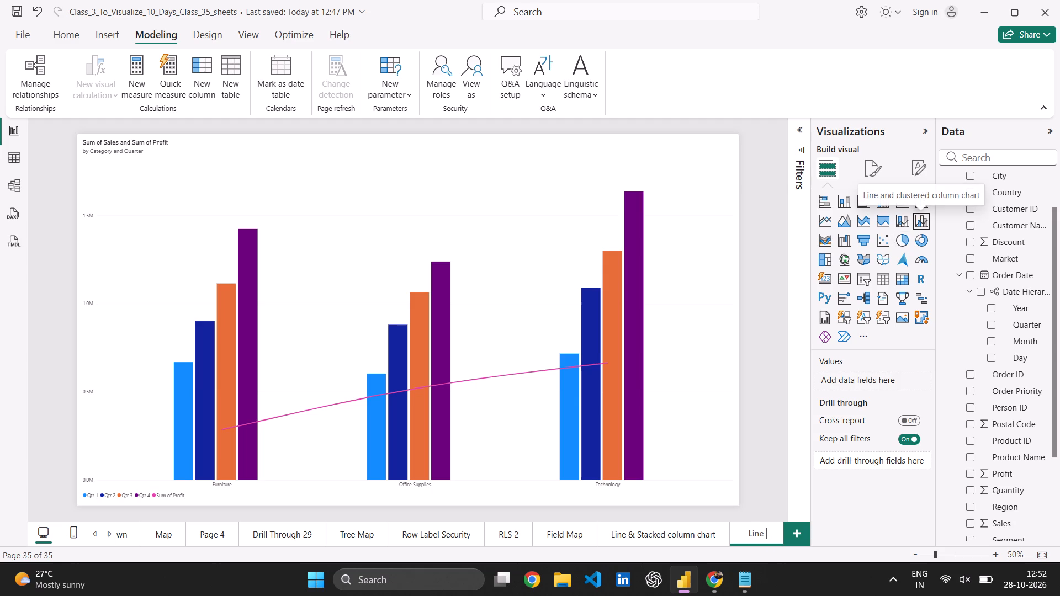
pyautogui.hotkey('shift', '&')
pyautogui.press('space')
pyautogui.write('clustered column chart')
pyautogui.press('Return')
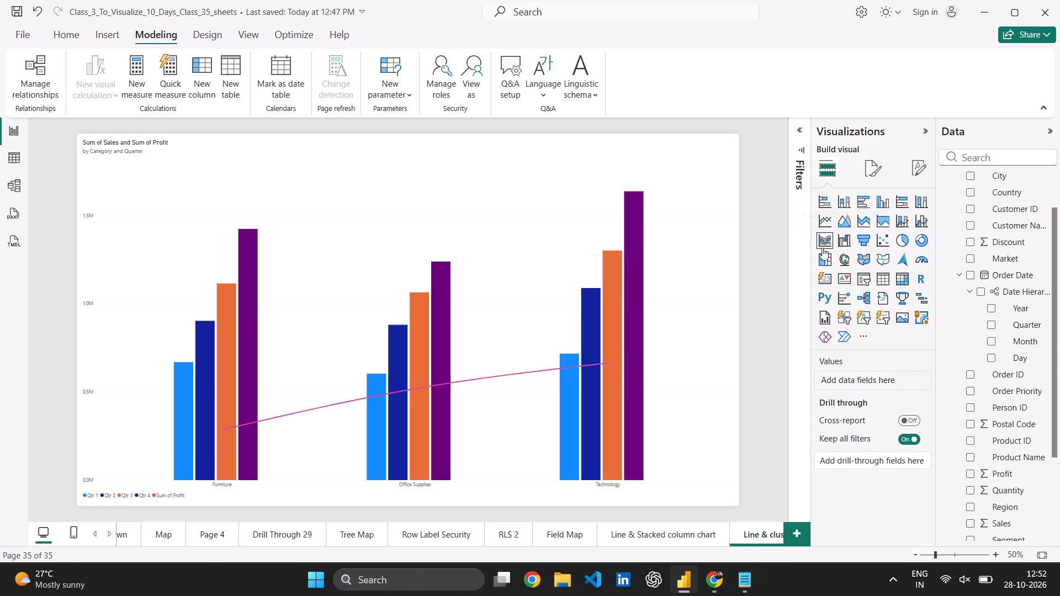
pyautogui.click(754, 296)
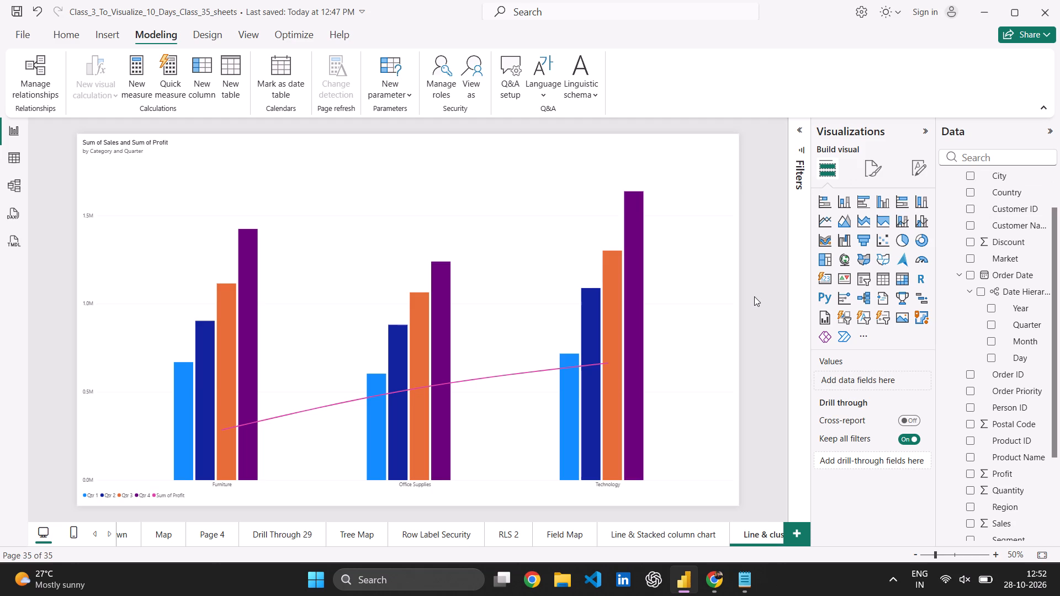
pyautogui.click(754, 297)
# Save the report and leave the chart deselected.
pyautogui.click(701, 358)
pyautogui.hotkey('ctrl', 's')
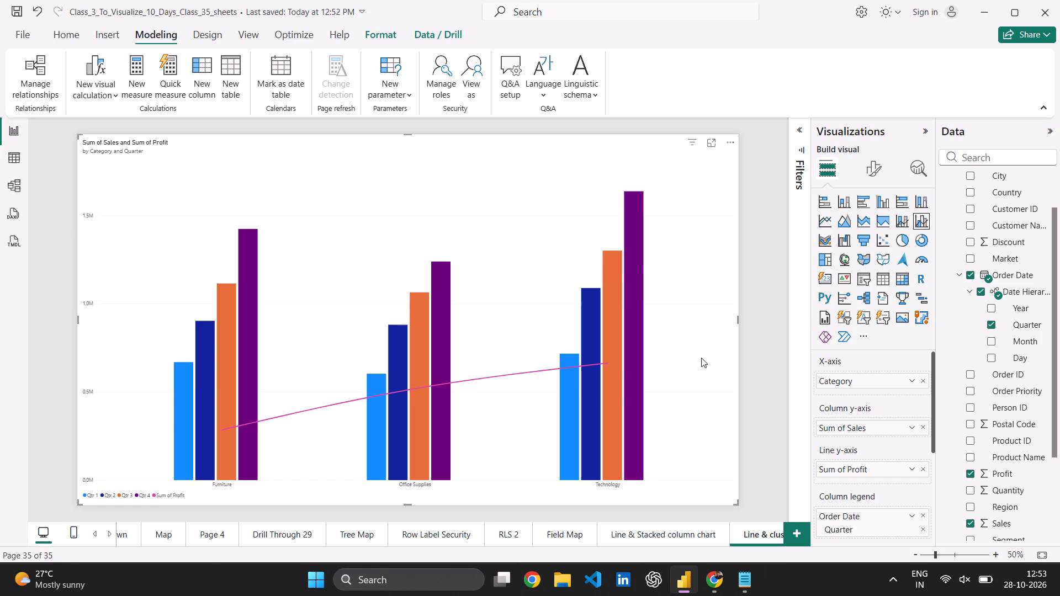
pyautogui.hotkey('ctrl', 's')
pyautogui.click(760, 371)
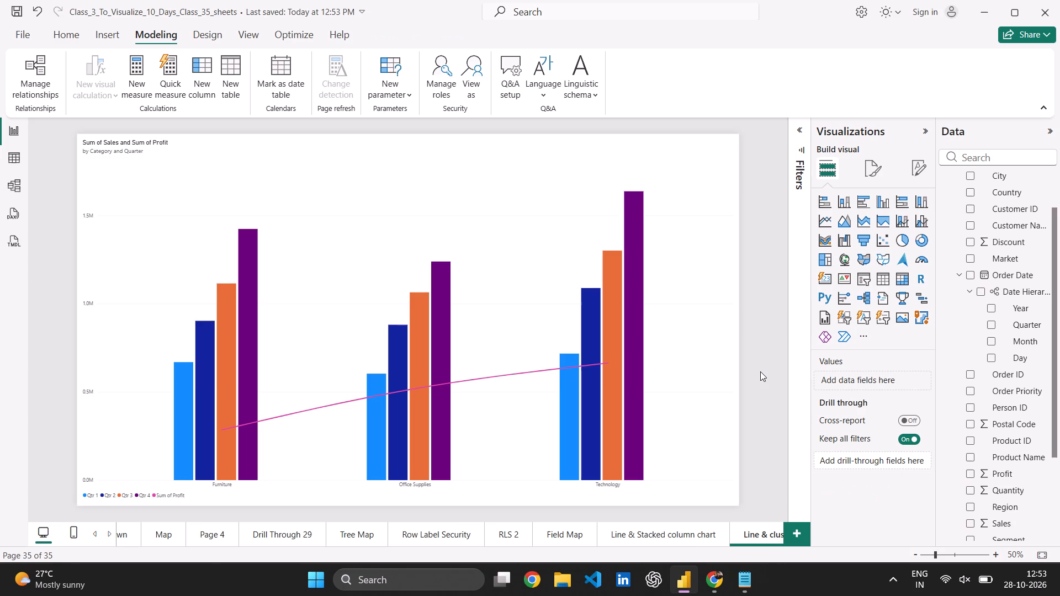